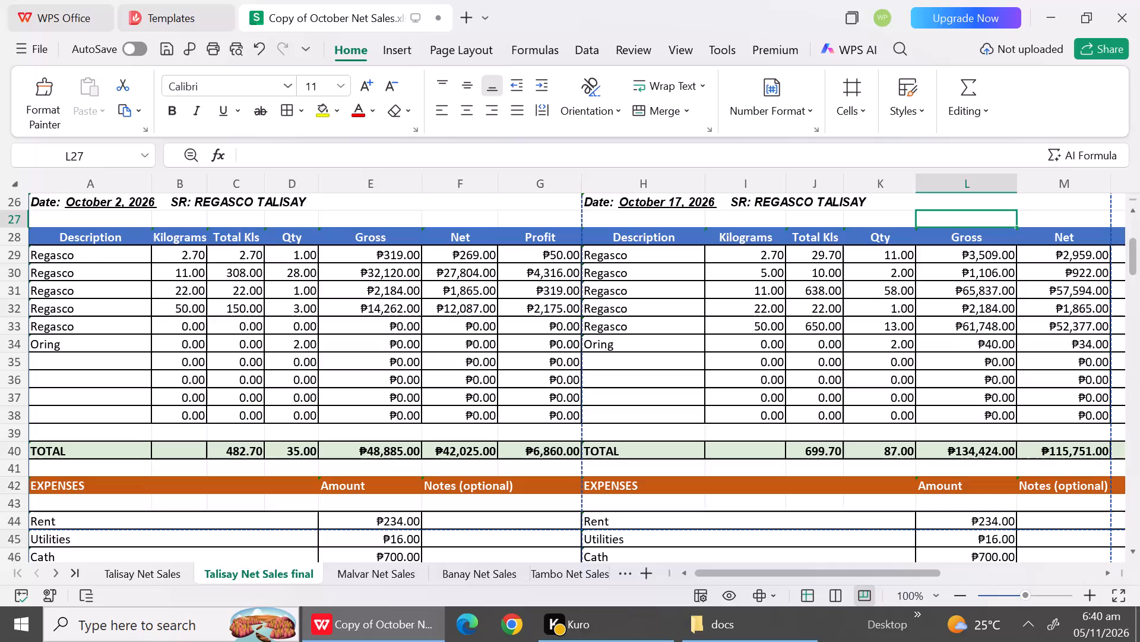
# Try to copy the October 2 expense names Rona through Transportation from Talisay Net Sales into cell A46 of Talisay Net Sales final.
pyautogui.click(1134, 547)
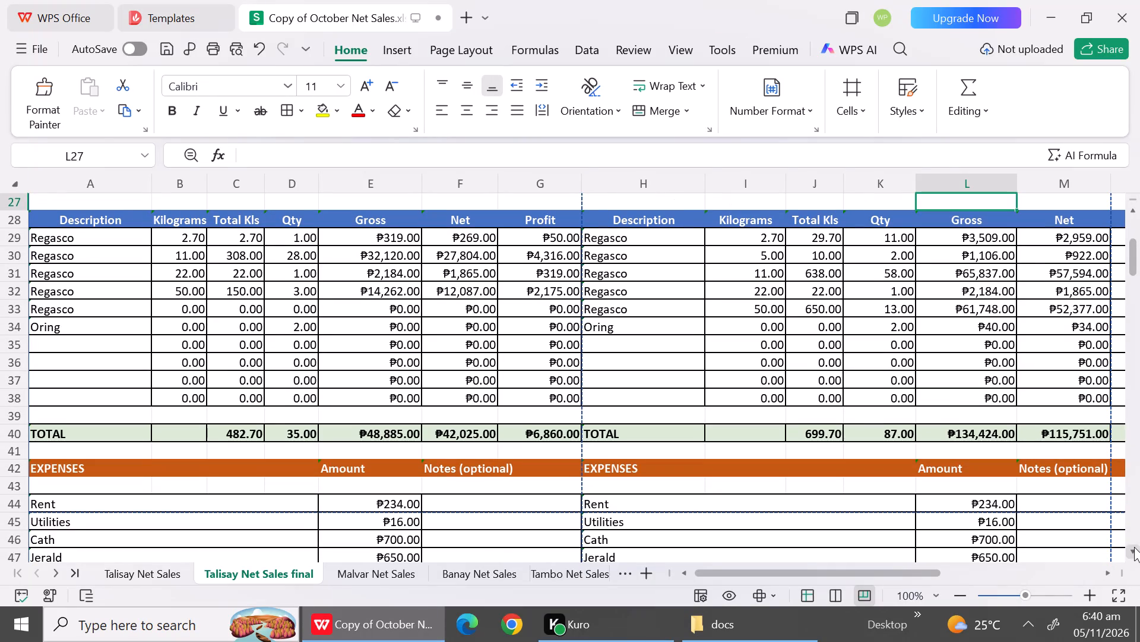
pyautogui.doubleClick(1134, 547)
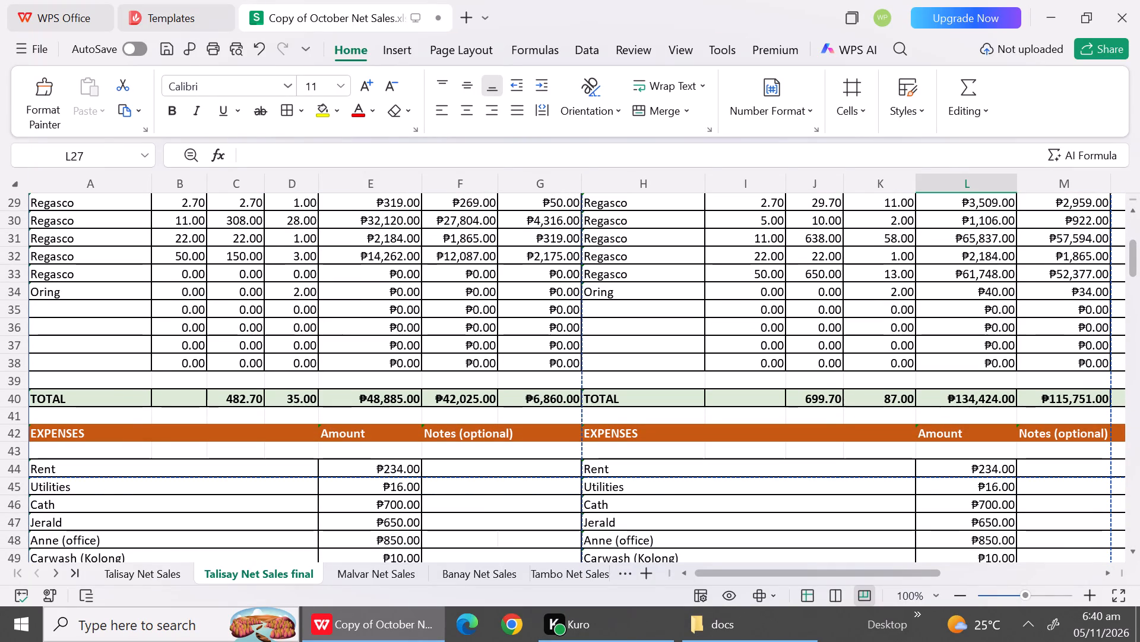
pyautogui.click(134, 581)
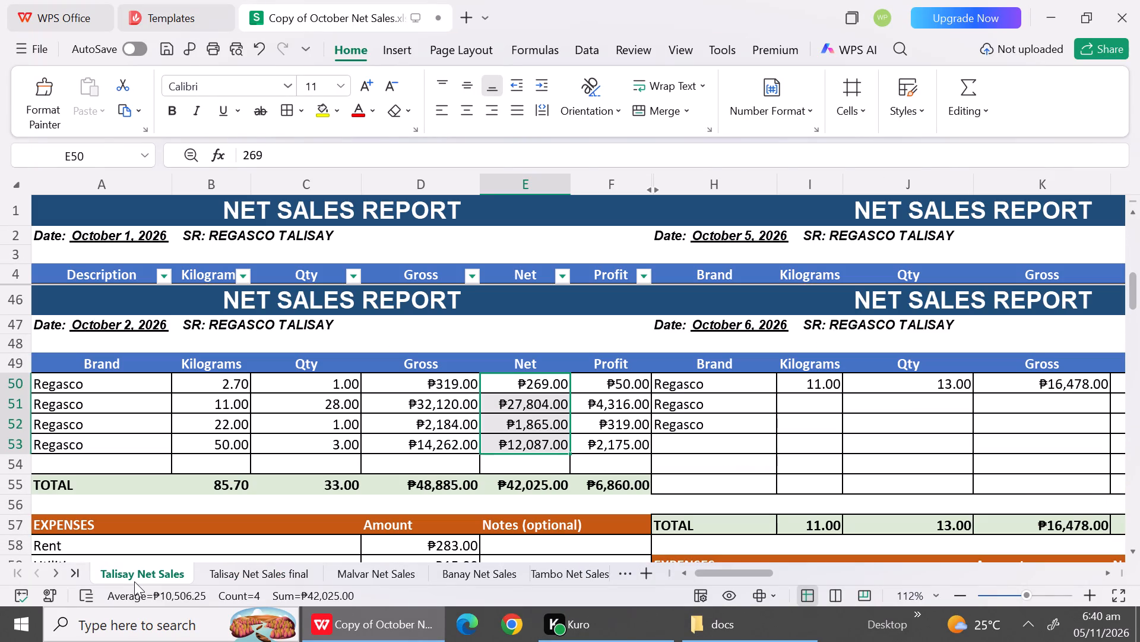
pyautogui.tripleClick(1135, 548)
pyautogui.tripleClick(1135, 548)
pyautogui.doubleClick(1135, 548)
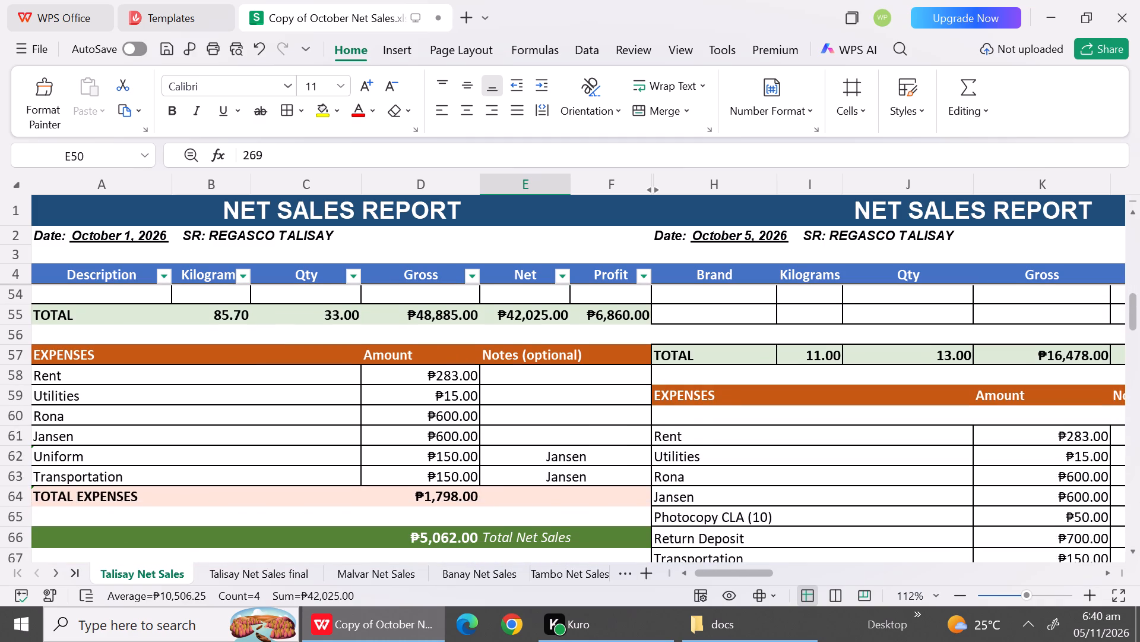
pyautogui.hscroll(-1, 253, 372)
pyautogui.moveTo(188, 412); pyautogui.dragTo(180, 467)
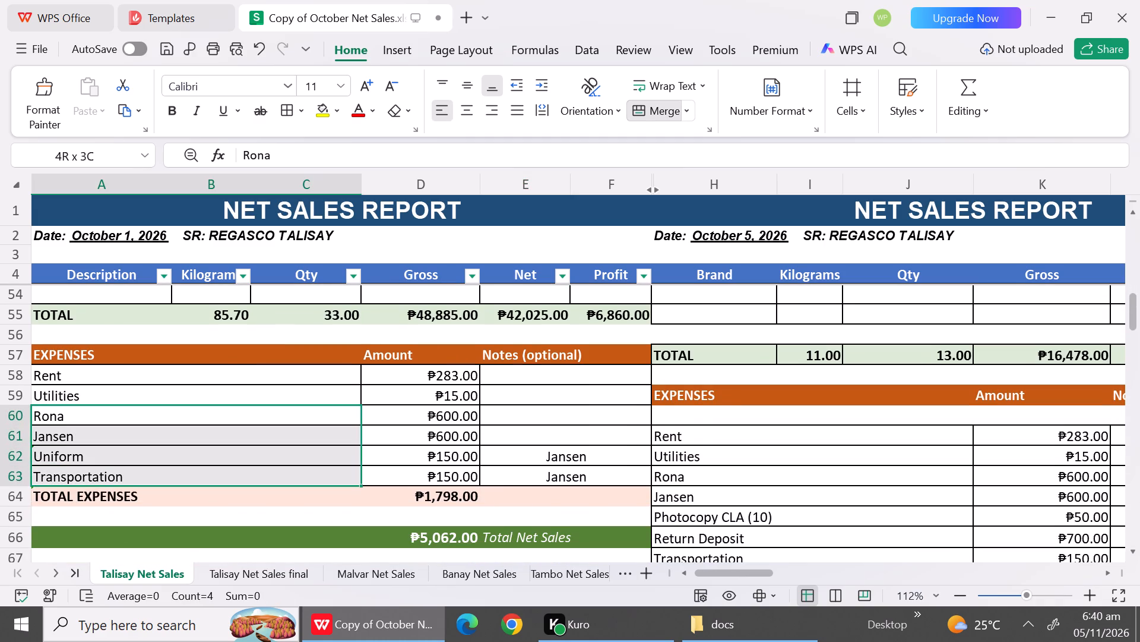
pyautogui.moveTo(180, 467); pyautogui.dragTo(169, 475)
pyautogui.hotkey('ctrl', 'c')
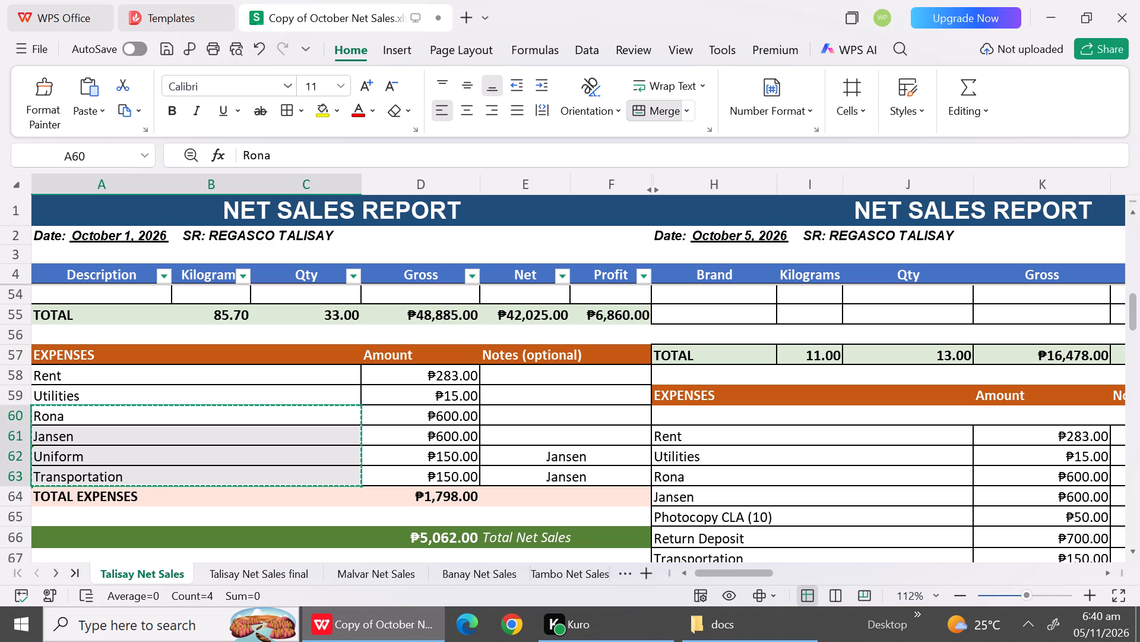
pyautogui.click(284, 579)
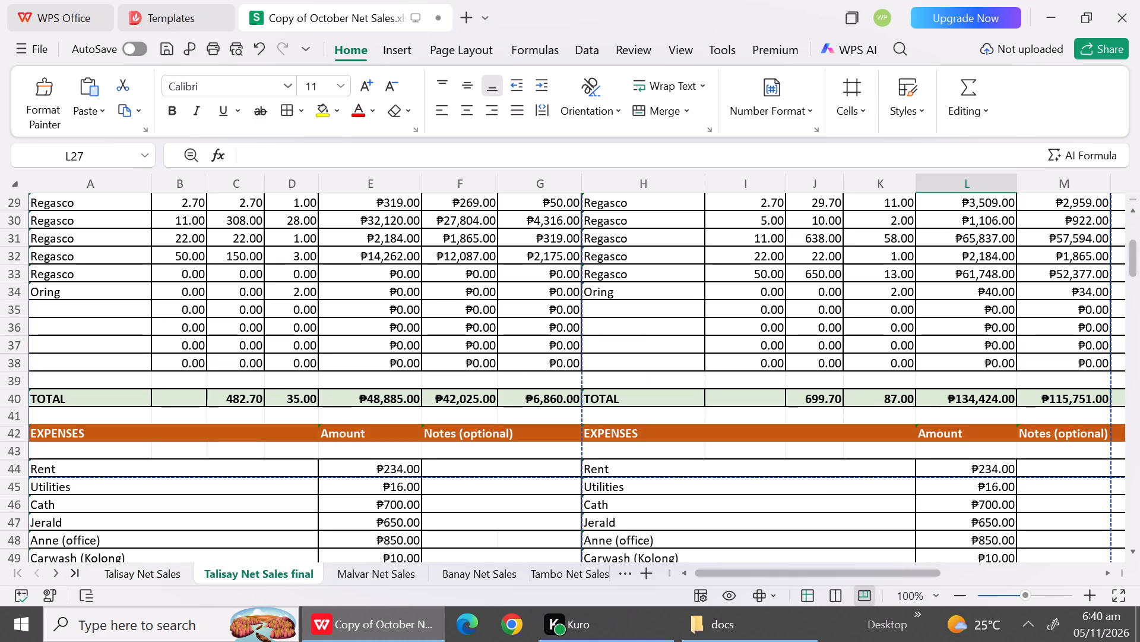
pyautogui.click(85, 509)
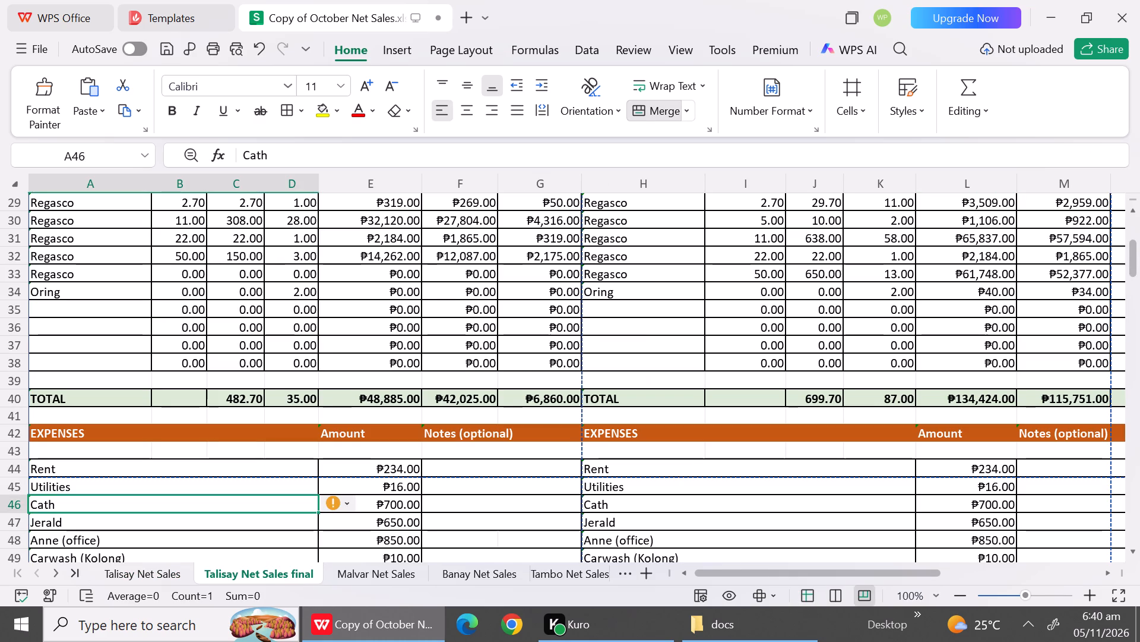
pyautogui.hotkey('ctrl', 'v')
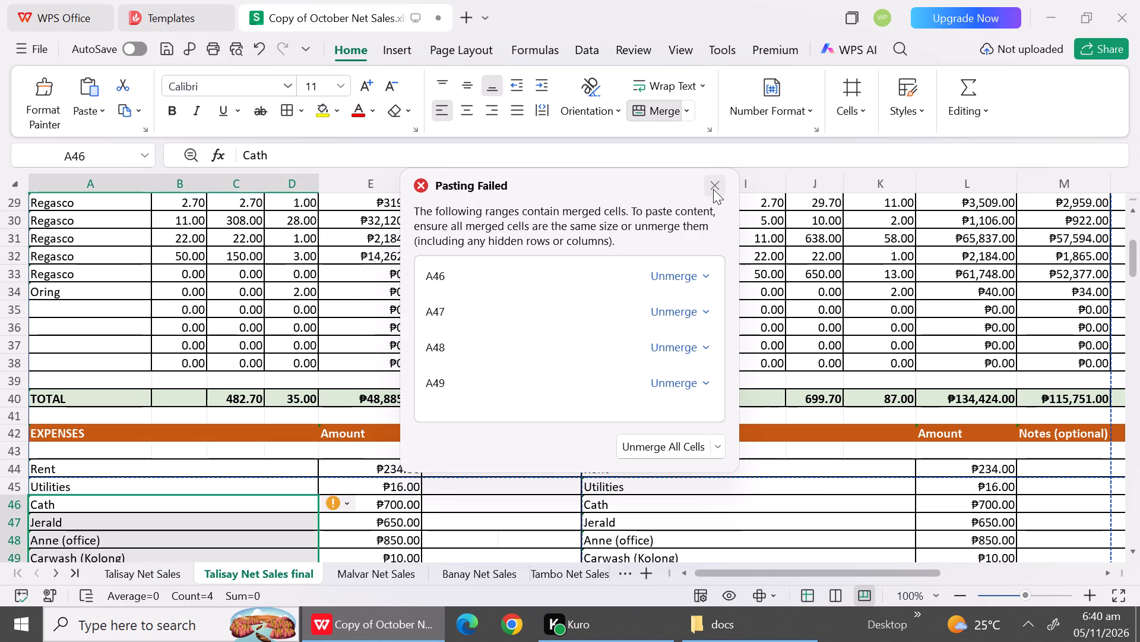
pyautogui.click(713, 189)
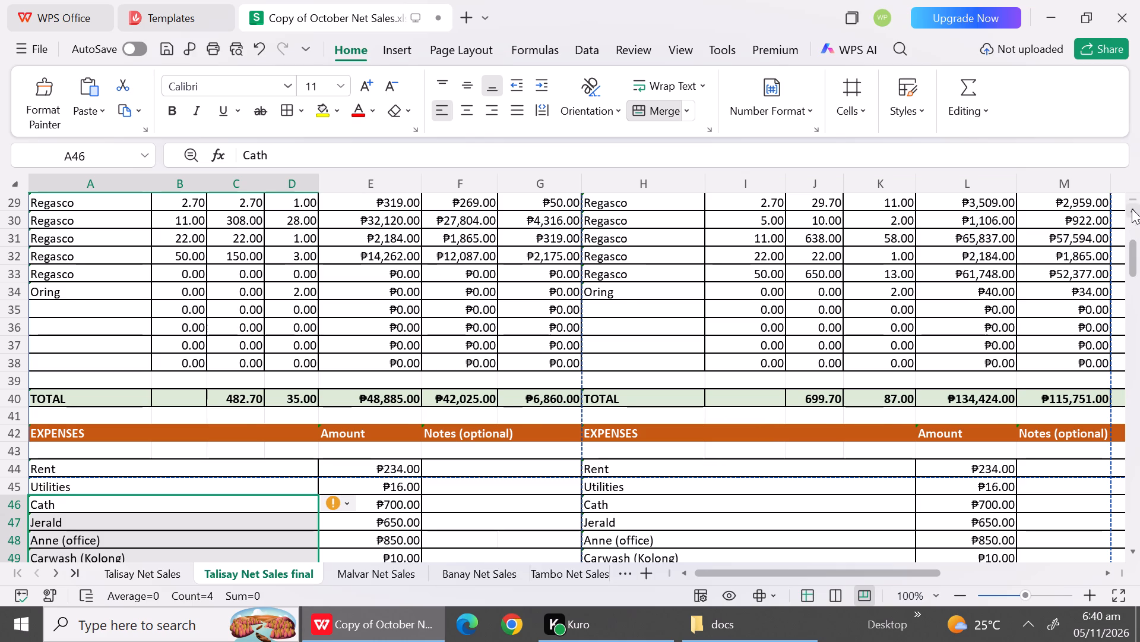
# Copy Rona and Jansen from the October 1 expenses into the October 2 expense rows directly below Utilities.
pyautogui.click(1132, 209)
pyautogui.tripleClick(1132, 209)
pyautogui.tripleClick(1132, 209)
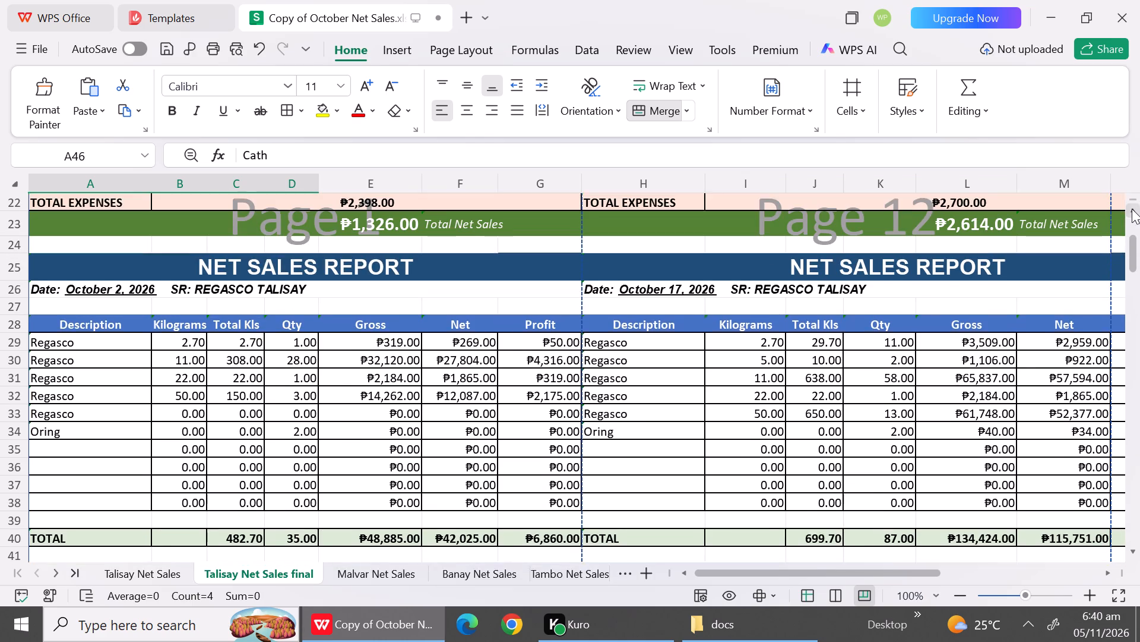
pyautogui.tripleClick(1132, 209)
pyautogui.tripleClick(1132, 209)
pyautogui.tripleClick(1132, 209)
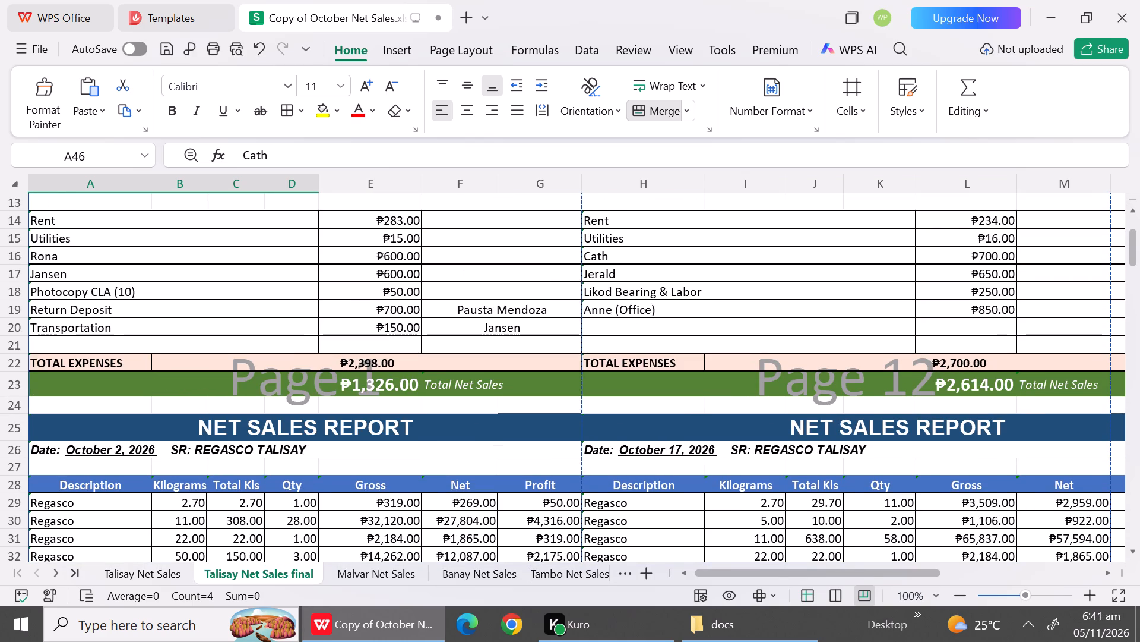
pyautogui.moveTo(82, 260); pyautogui.dragTo(80, 276)
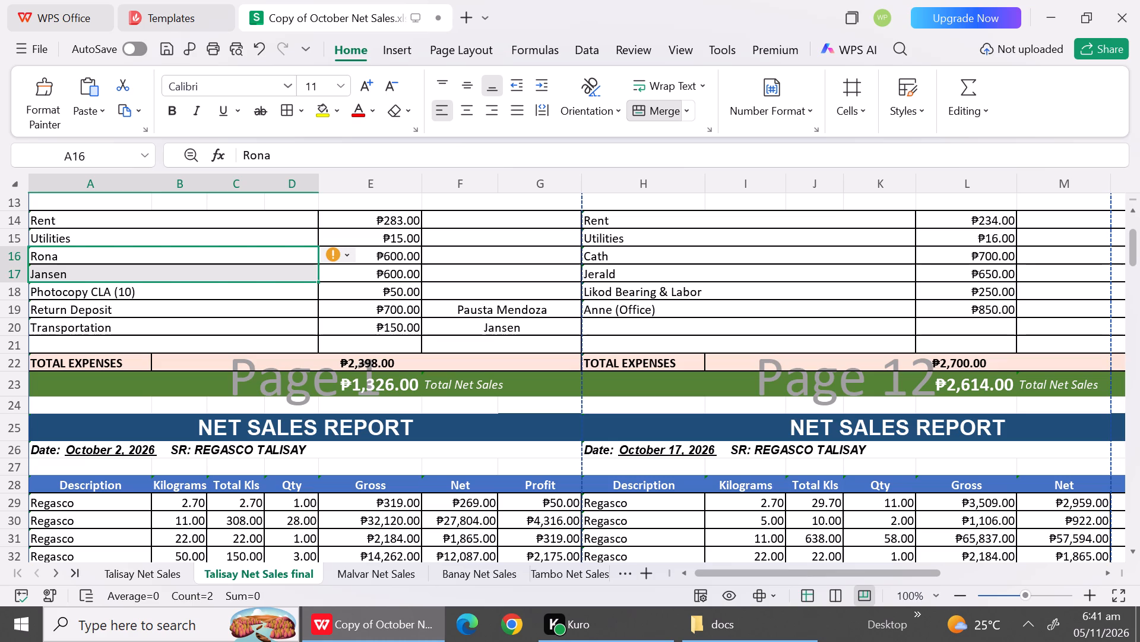
pyautogui.hotkey('ctrl', 'c')
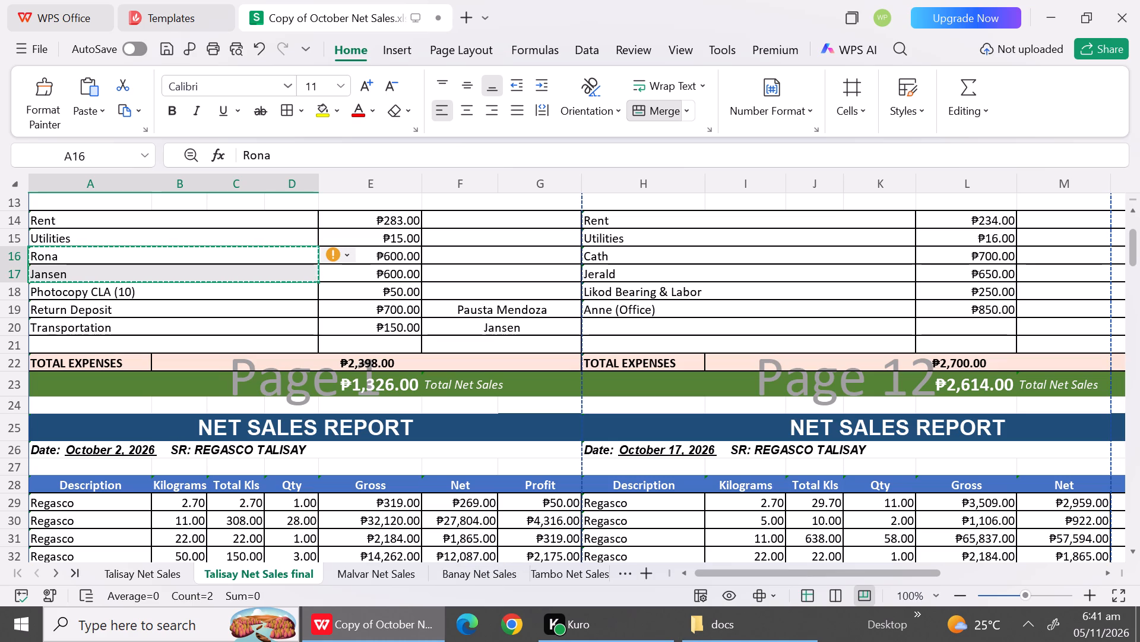
pyautogui.click(1136, 539)
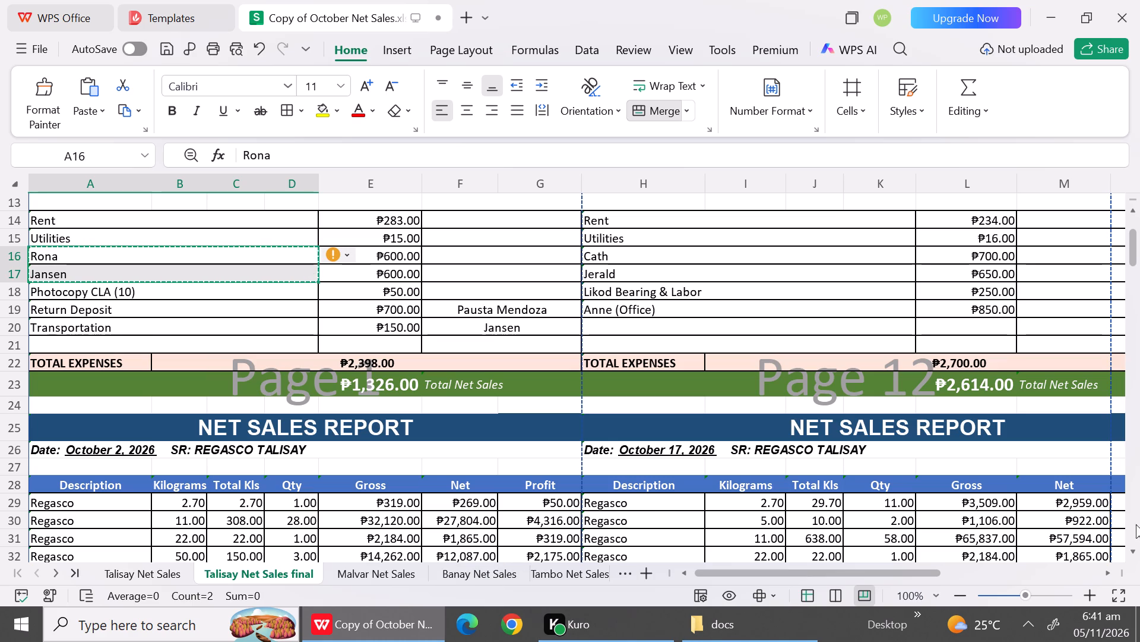
pyautogui.click(1129, 514)
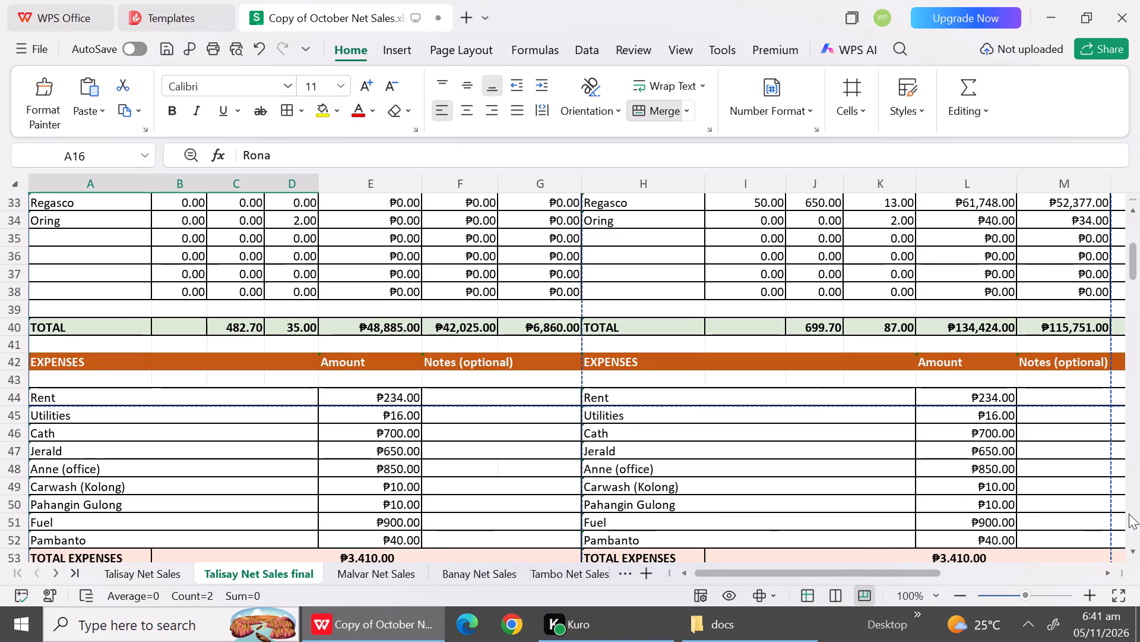
pyautogui.click(65, 434)
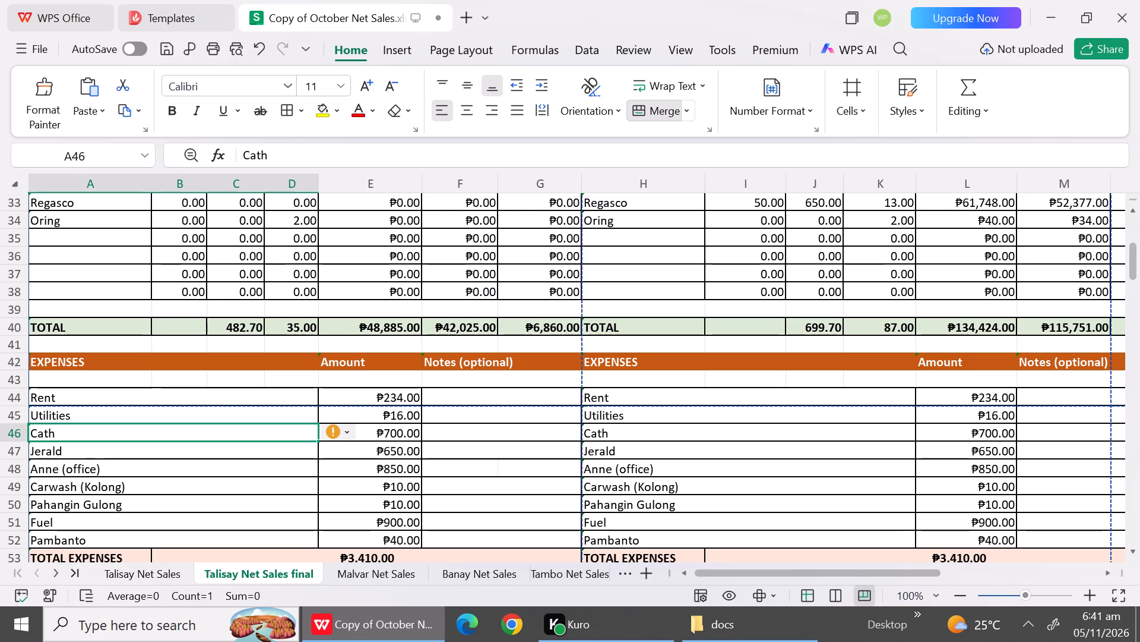
pyautogui.hotkey('ctrl', 'v')
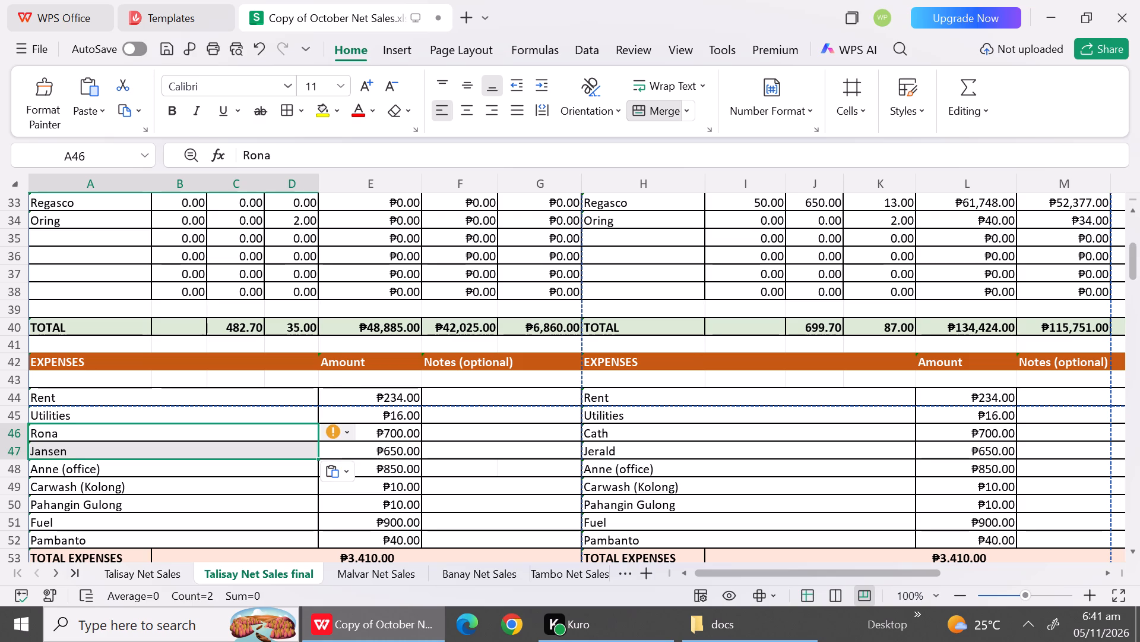
# Enter Transportation as the October 2 expense description in the row below Jansen.
pyautogui.click(88, 471)
pyautogui.hotkey('shift', 't')
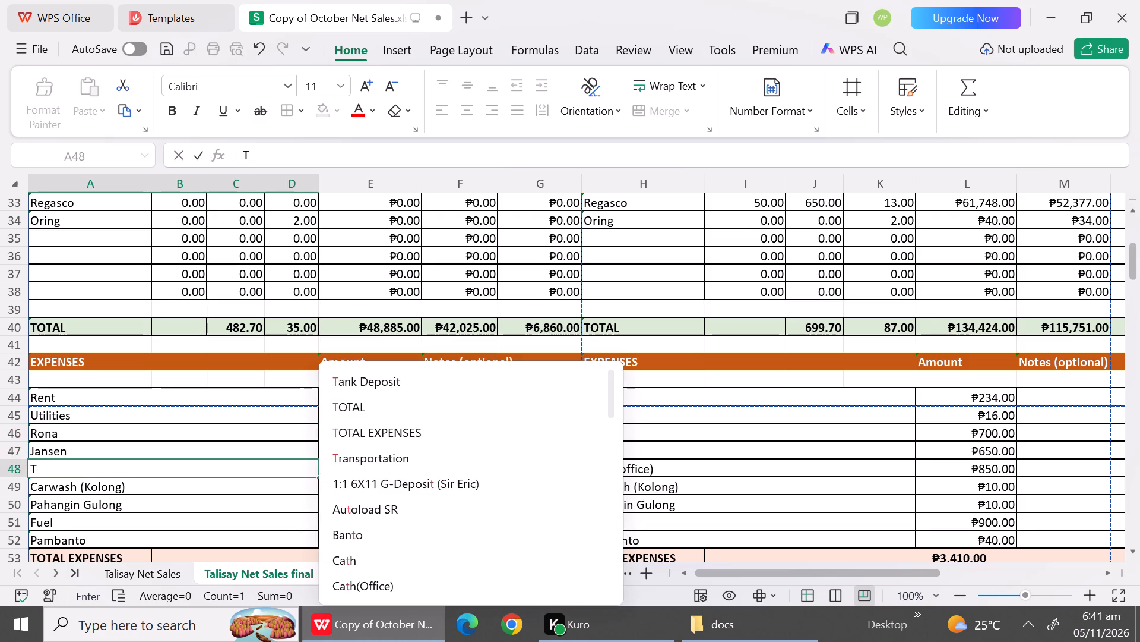
pyautogui.press('r')
pyautogui.click(88, 471)
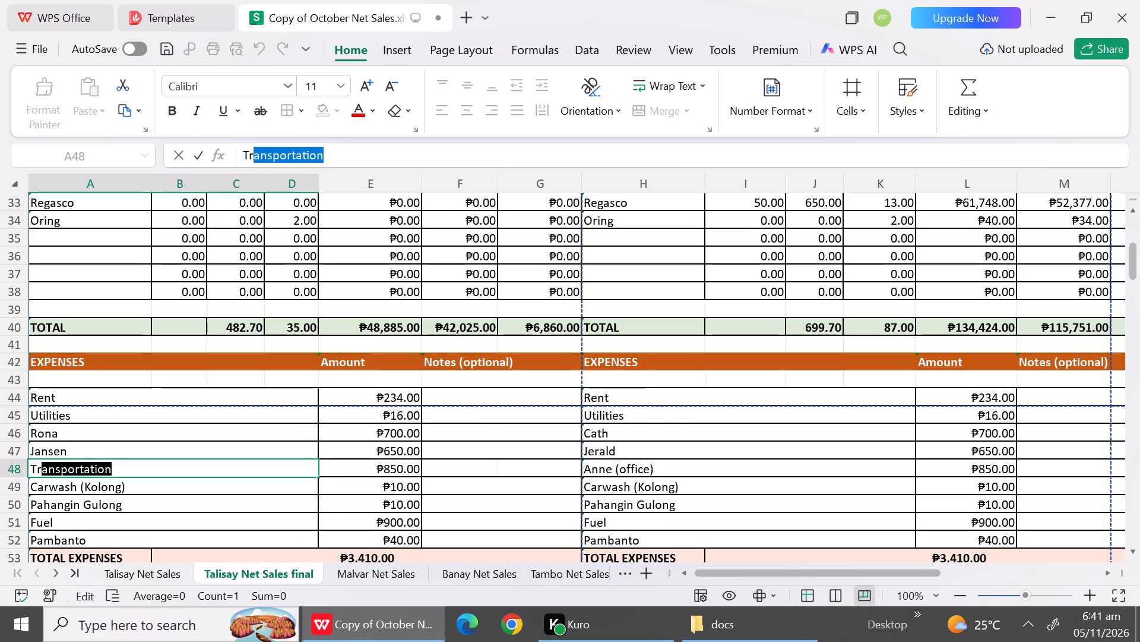
pyautogui.press('Right')
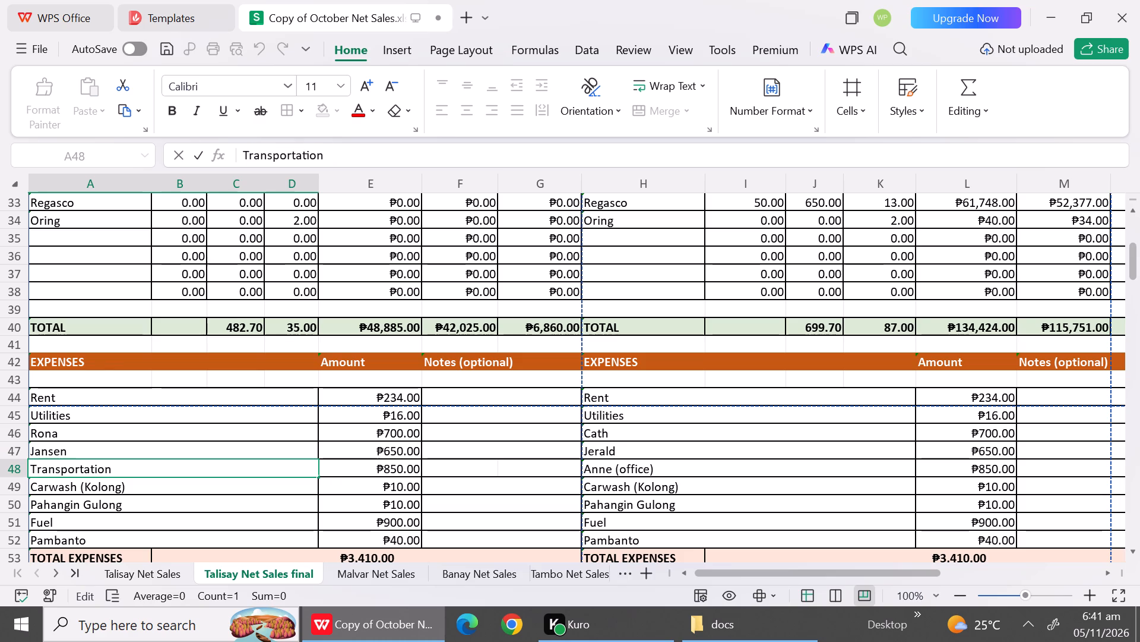
# Clear the October 2 expense descriptions Carwash (Kolong), Pahangin Gulong, Fuel and Pambanto.
pyautogui.click(121, 490)
pyautogui.press('BackSpace')
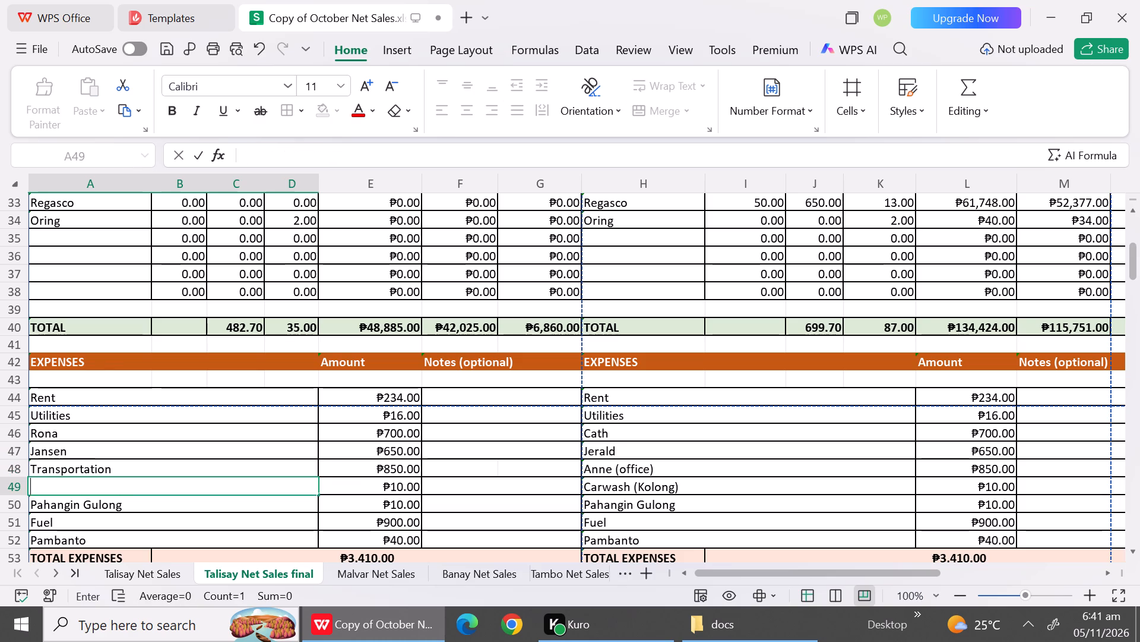
pyautogui.click(120, 508)
pyautogui.press('BackSpace')
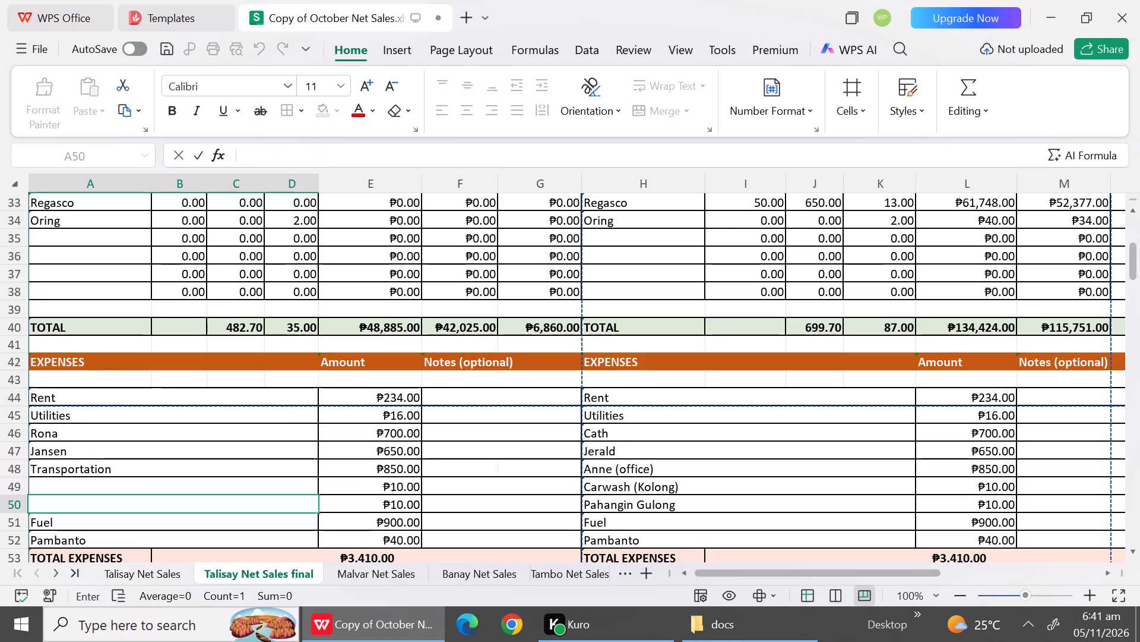
pyautogui.click(116, 521)
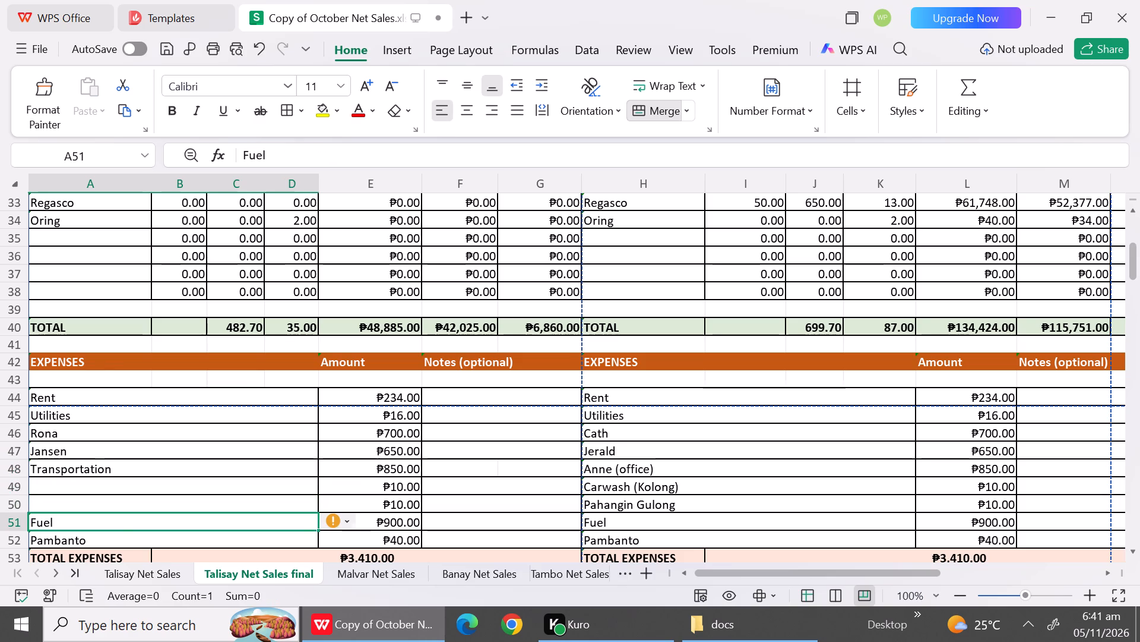
pyautogui.press('BackSpace')
pyautogui.click(122, 542)
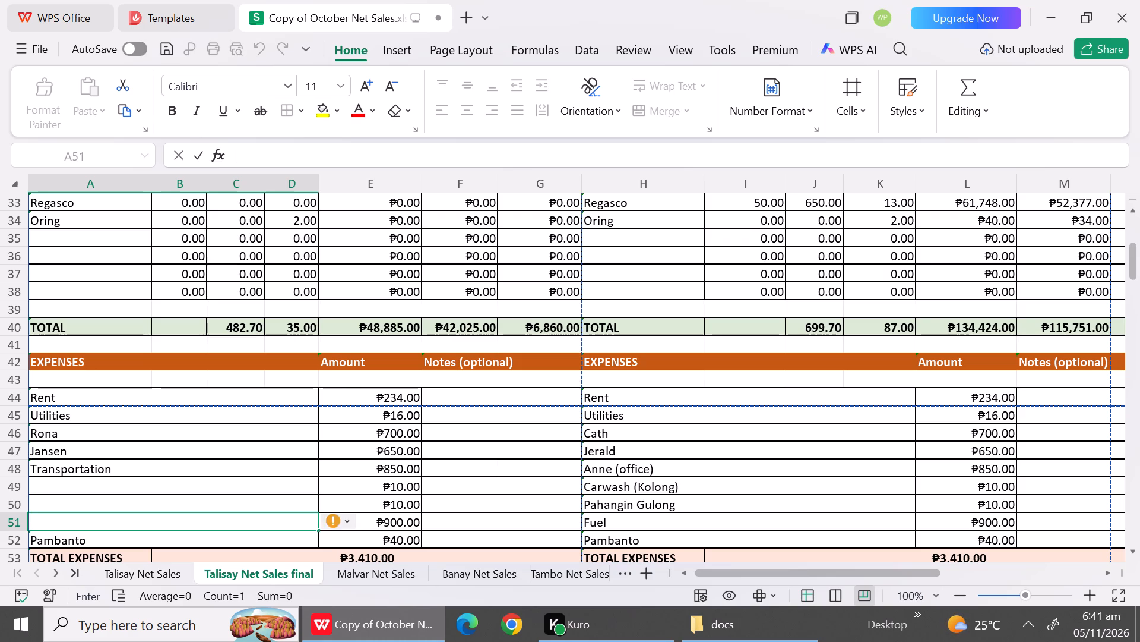
pyautogui.press('BackSpace')
pyautogui.click(252, 445)
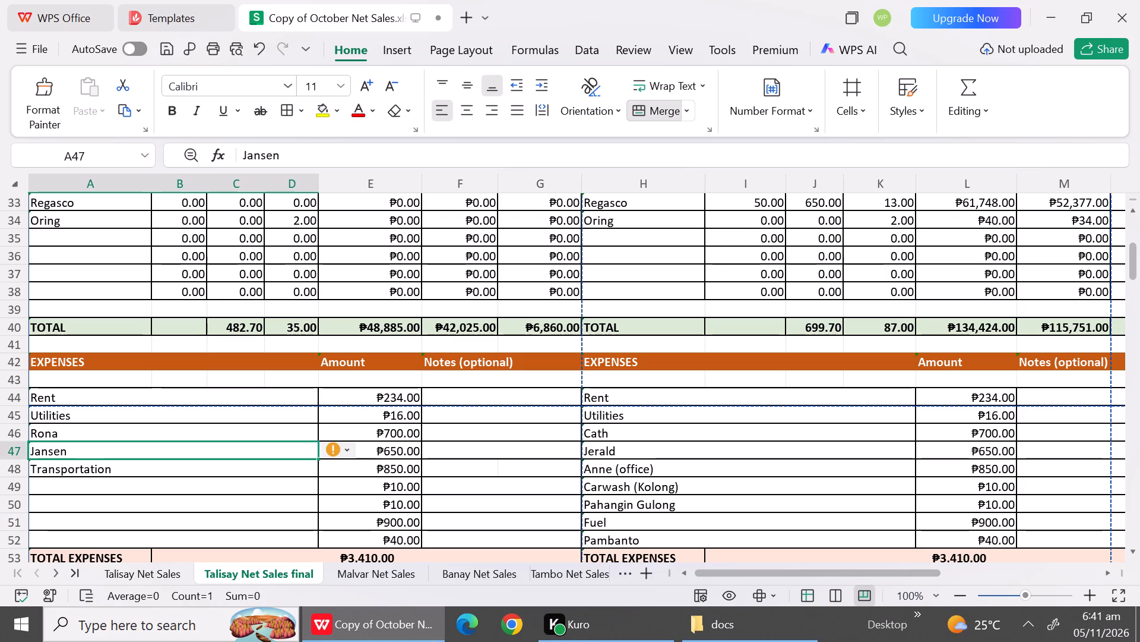
# Copy the October 2 amounts 283, 15, 600, 600 and 150 from Talisay Net Sales into the final sheet's amounts, starting at Rent.
pyautogui.click(167, 574)
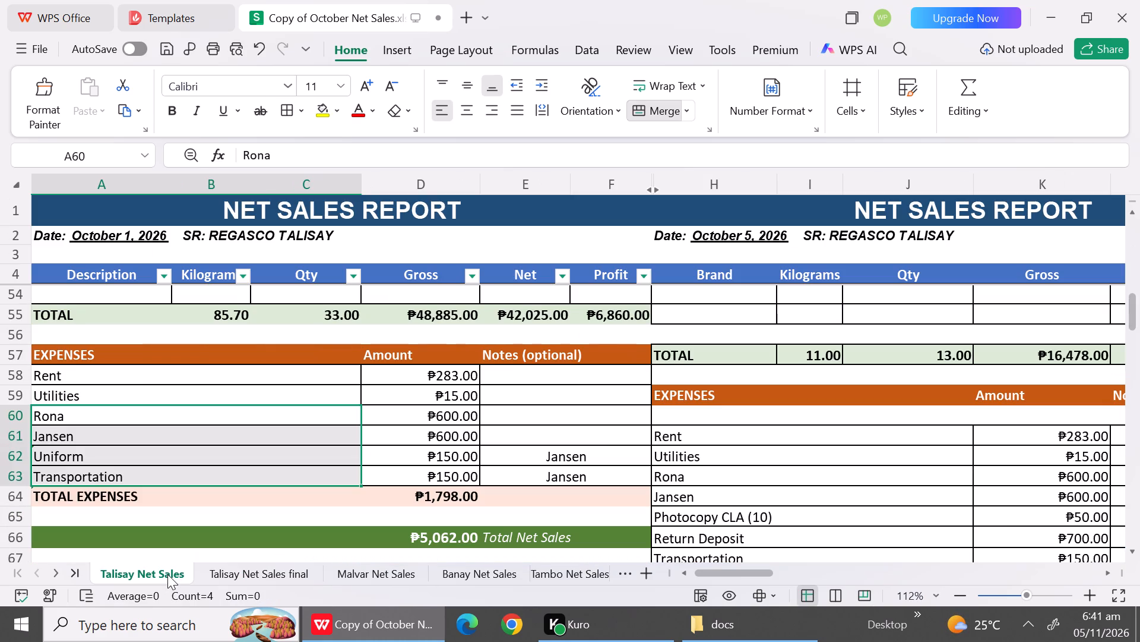
pyautogui.moveTo(454, 376); pyautogui.dragTo(446, 454)
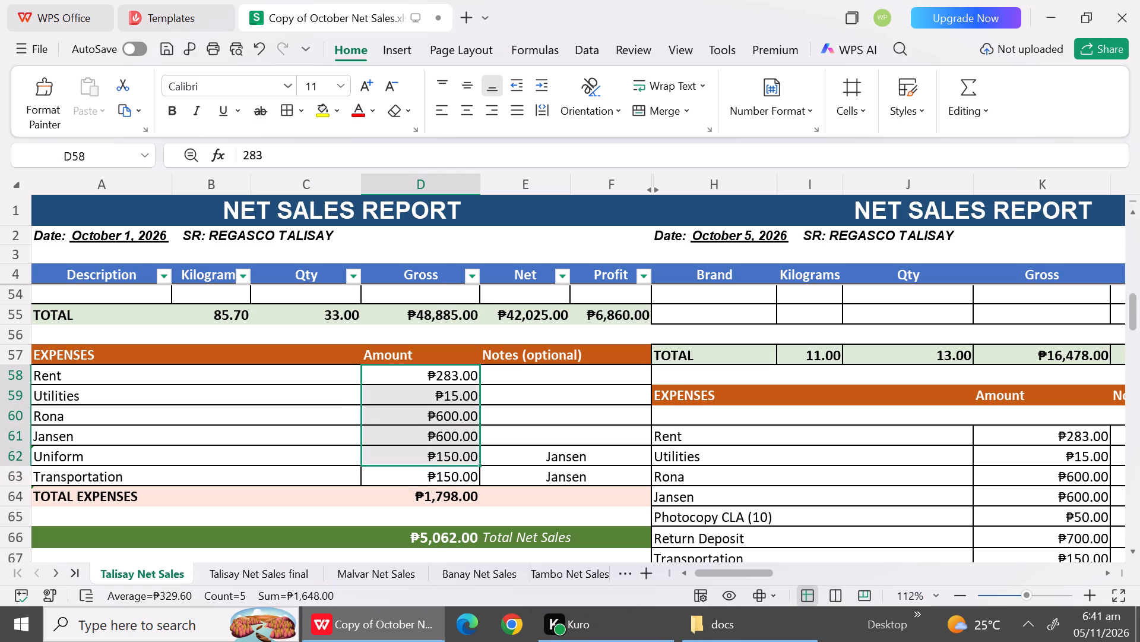
pyautogui.hotkey('ctrl', 'c')
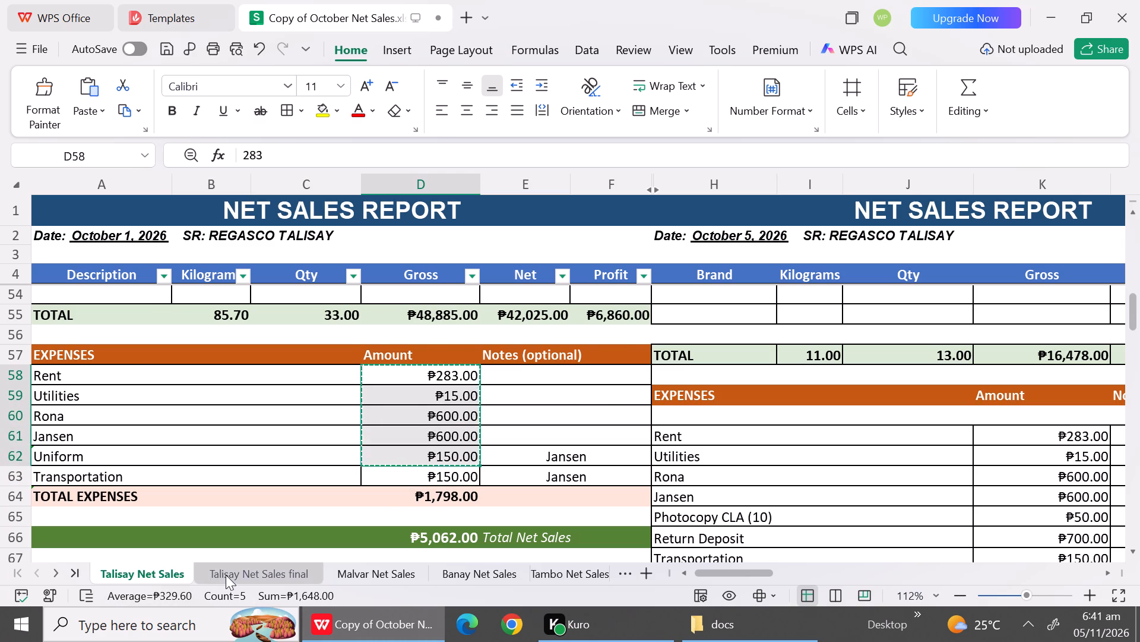
pyautogui.click(226, 575)
pyautogui.click(387, 404)
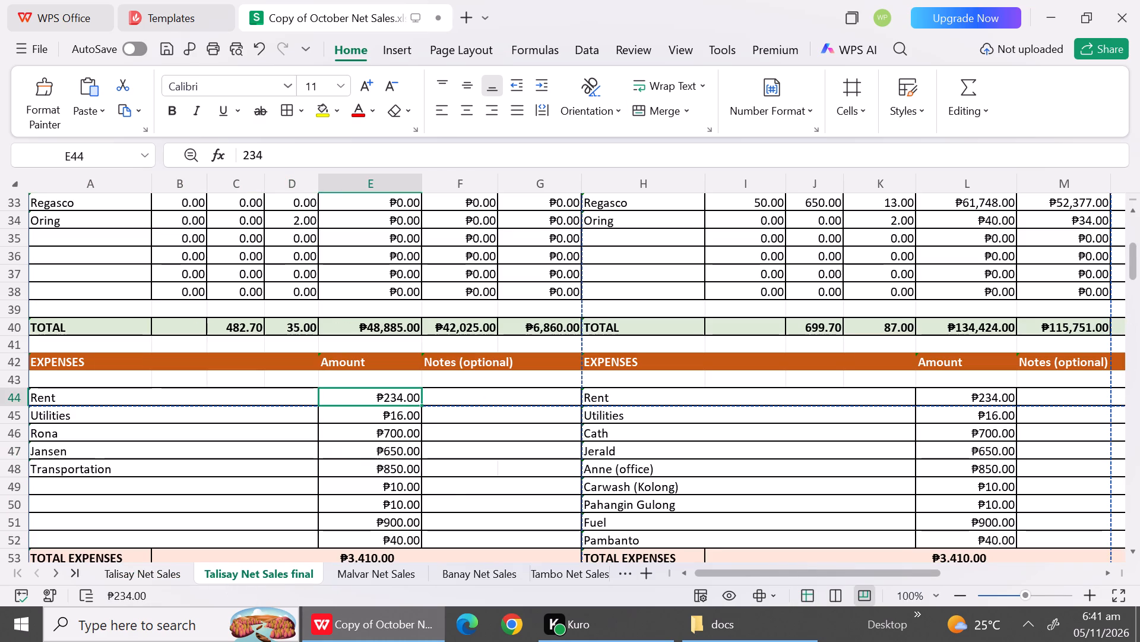
pyautogui.hotkey('ctrl', 'v')
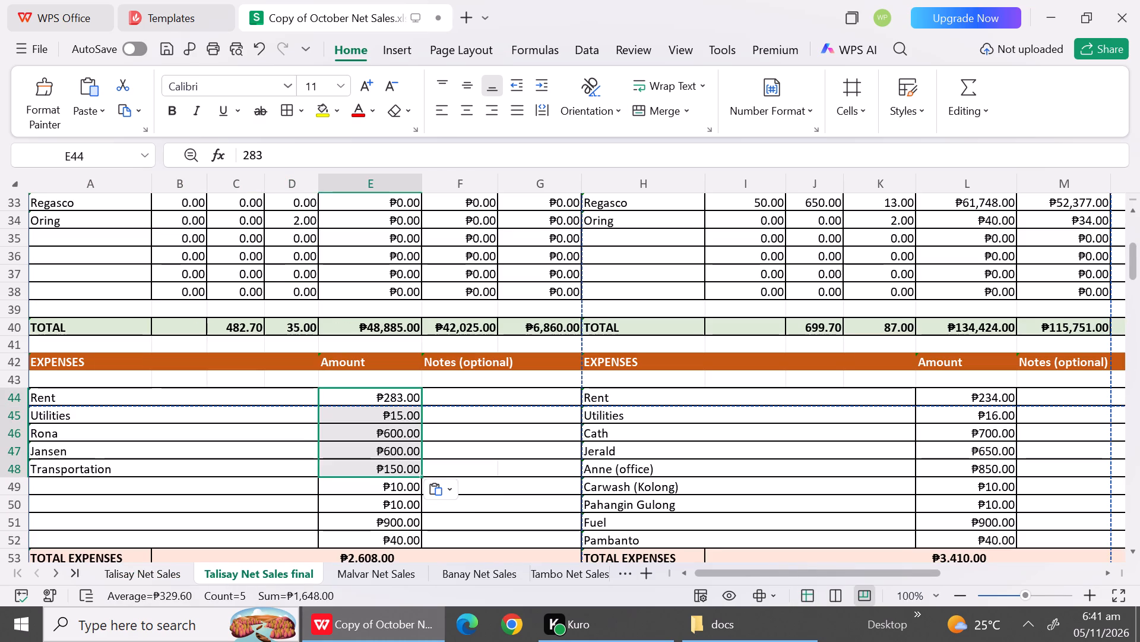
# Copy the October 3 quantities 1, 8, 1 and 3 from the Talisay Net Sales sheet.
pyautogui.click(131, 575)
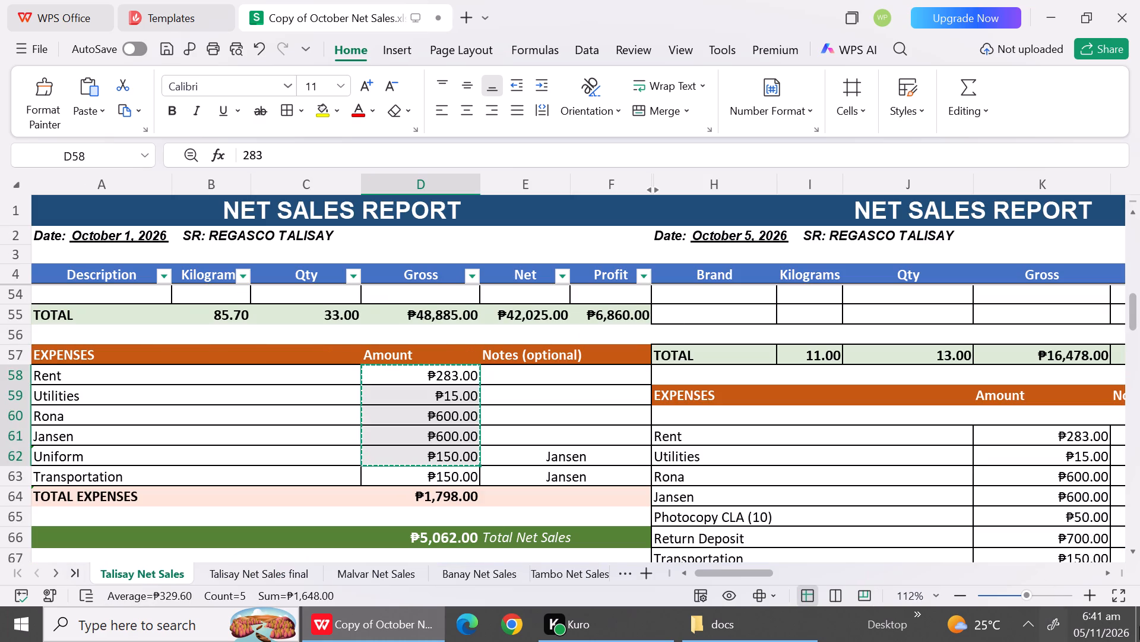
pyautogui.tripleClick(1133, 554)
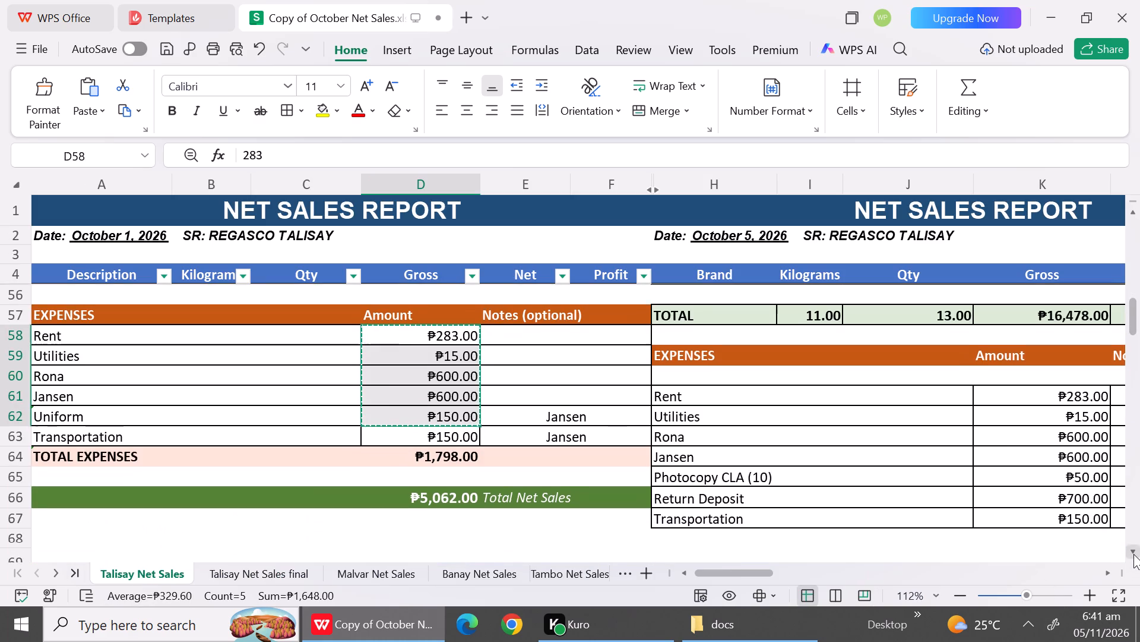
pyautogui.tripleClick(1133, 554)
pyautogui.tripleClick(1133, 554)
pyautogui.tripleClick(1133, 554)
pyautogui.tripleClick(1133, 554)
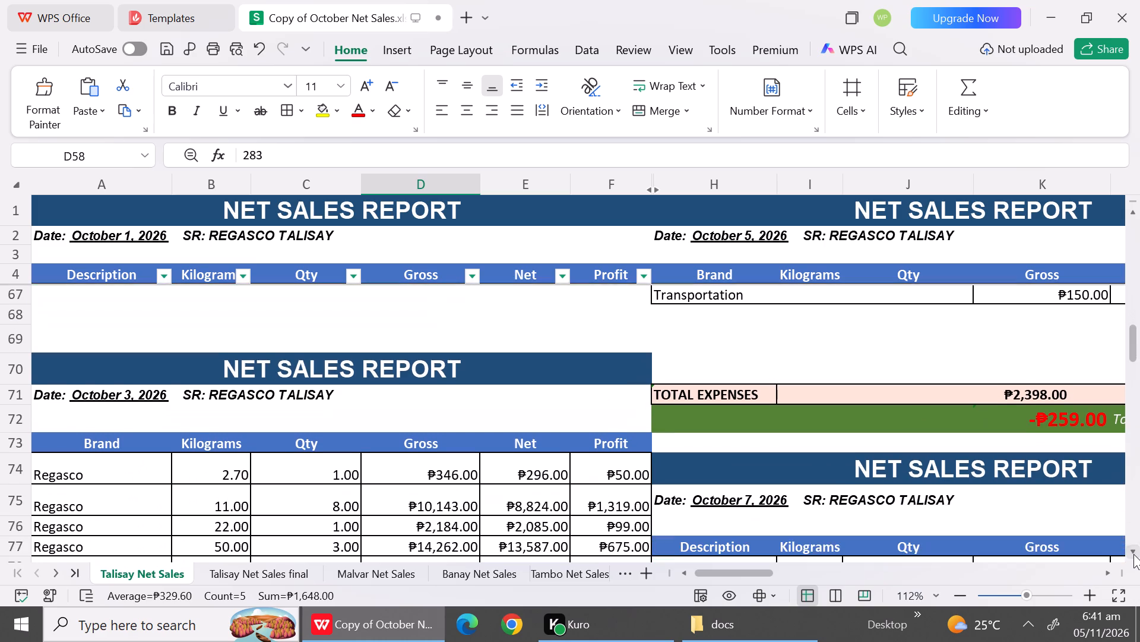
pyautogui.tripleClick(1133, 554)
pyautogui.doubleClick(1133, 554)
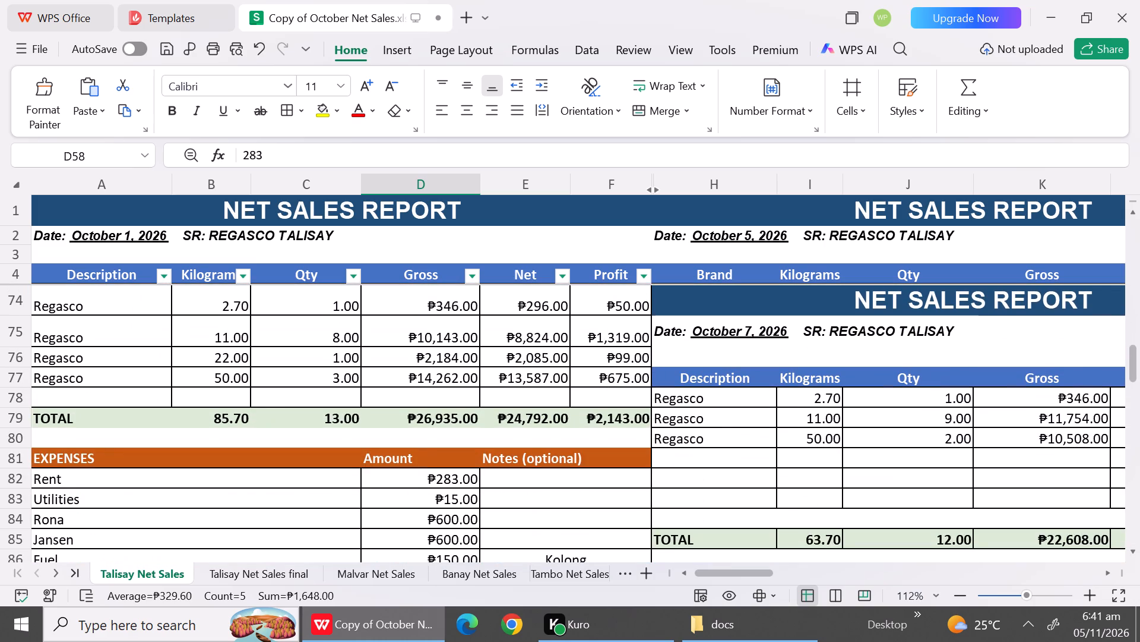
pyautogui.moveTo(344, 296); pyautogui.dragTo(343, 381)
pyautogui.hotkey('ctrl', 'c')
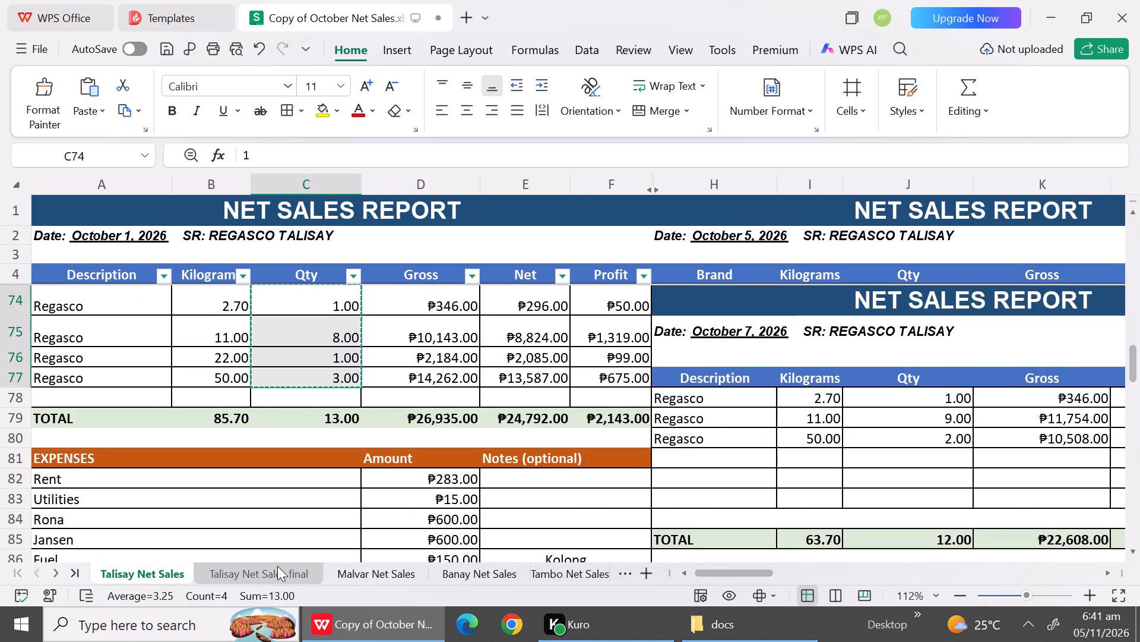
# In the Talisay Net Sales final sheet, set the four October 2 expense amounts below Transportation to 0.
pyautogui.click(277, 566)
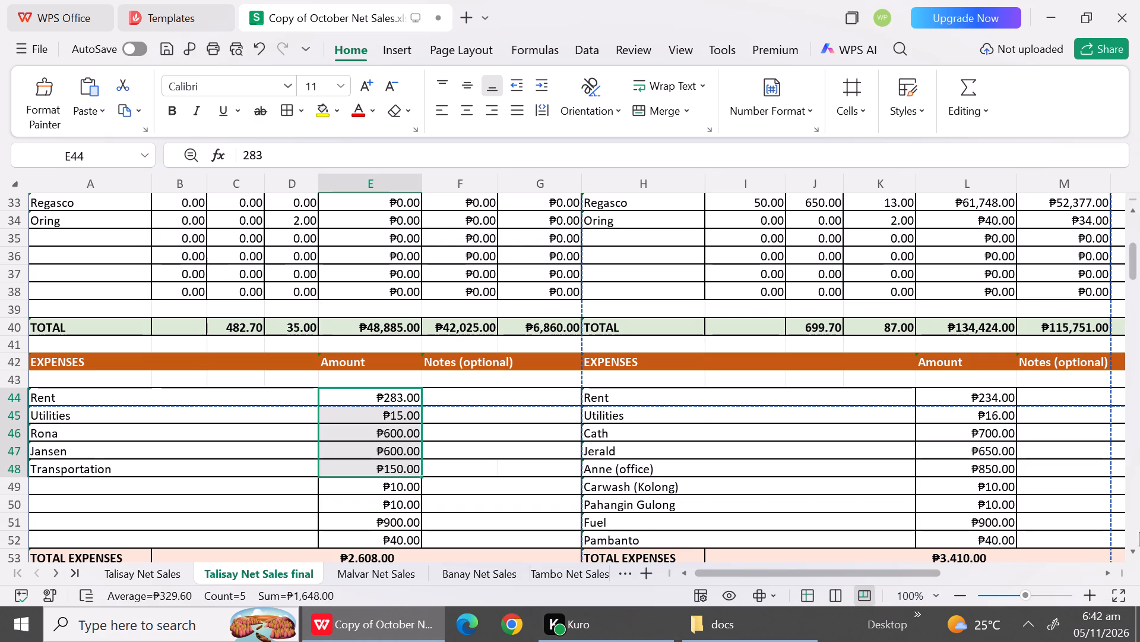
pyautogui.click(1138, 550)
pyautogui.tripleClick(1138, 550)
pyautogui.tripleClick(1138, 550)
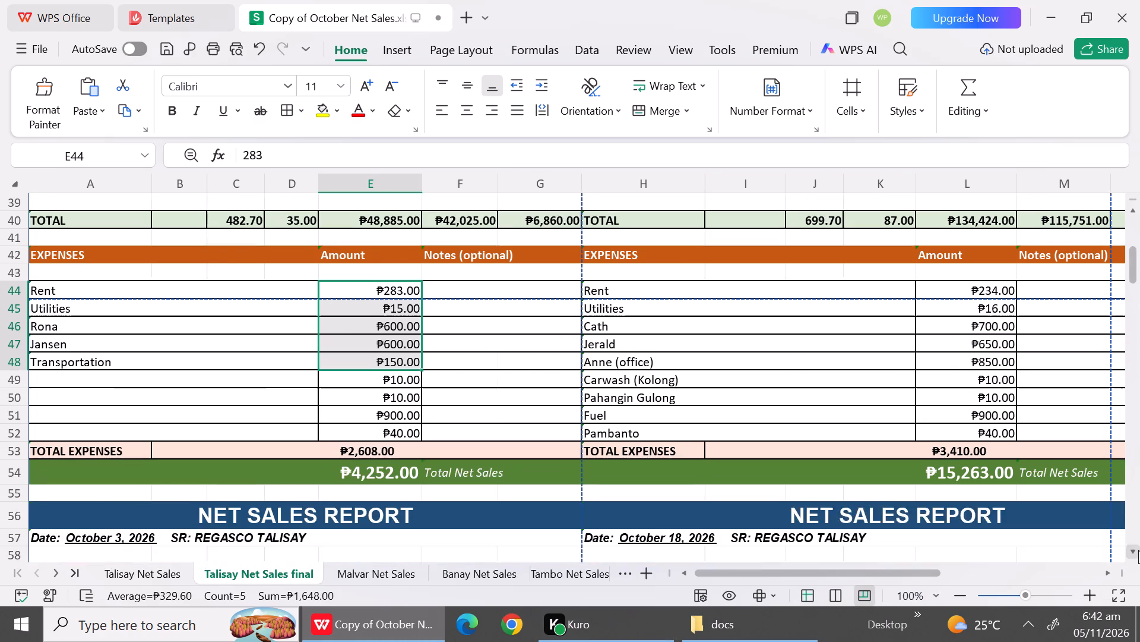
pyautogui.tripleClick(1138, 550)
pyautogui.click(1138, 550)
pyautogui.click(403, 298)
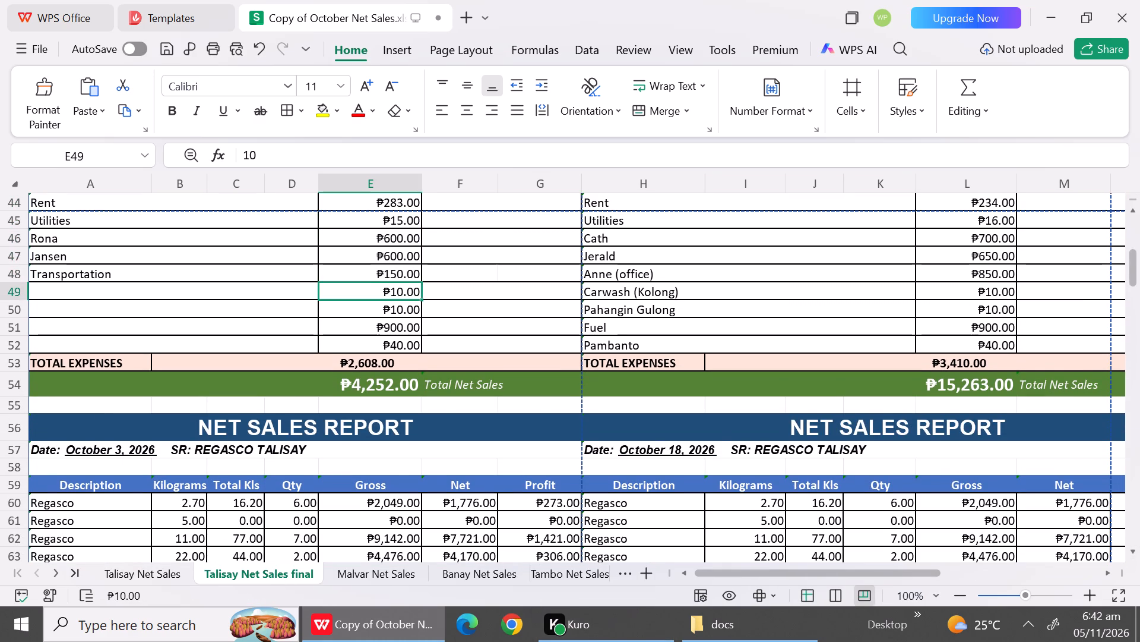
pyautogui.press('0')
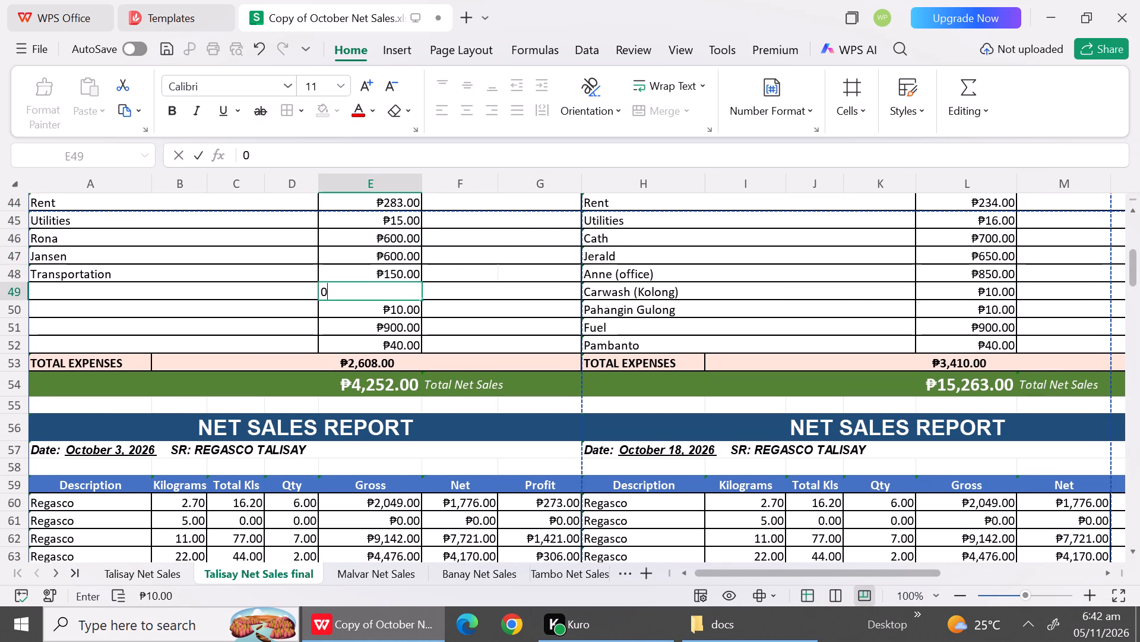
pyautogui.press('Down')
pyautogui.press('o')
pyautogui.press('Down')
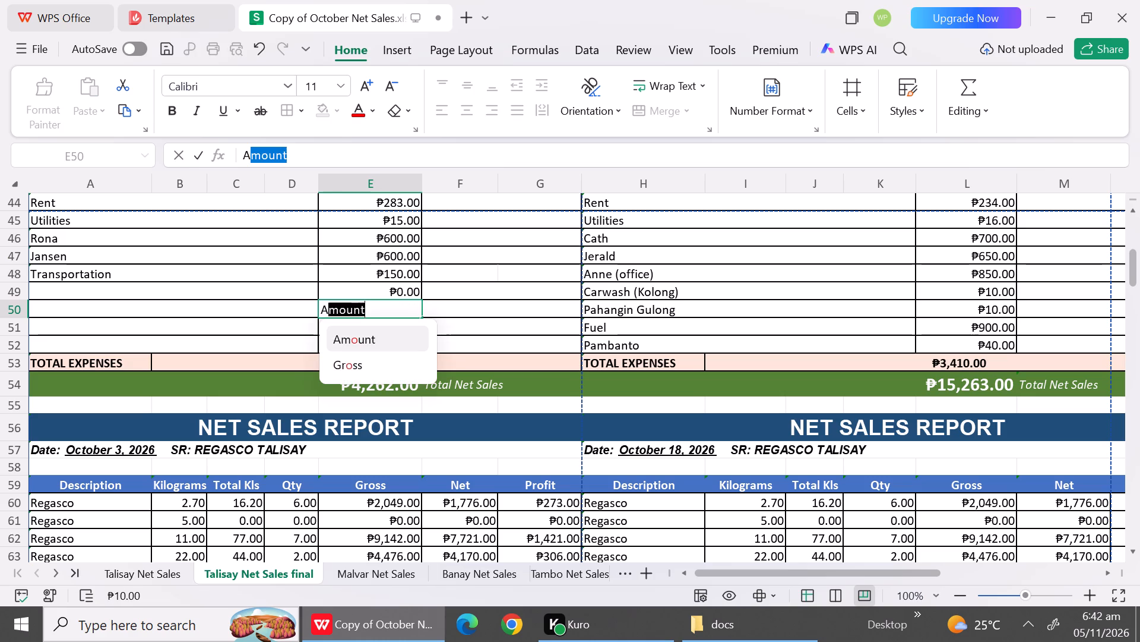
pyautogui.press('BackSpace')
pyautogui.press('BackSpace')
pyautogui.press('BackSpace')
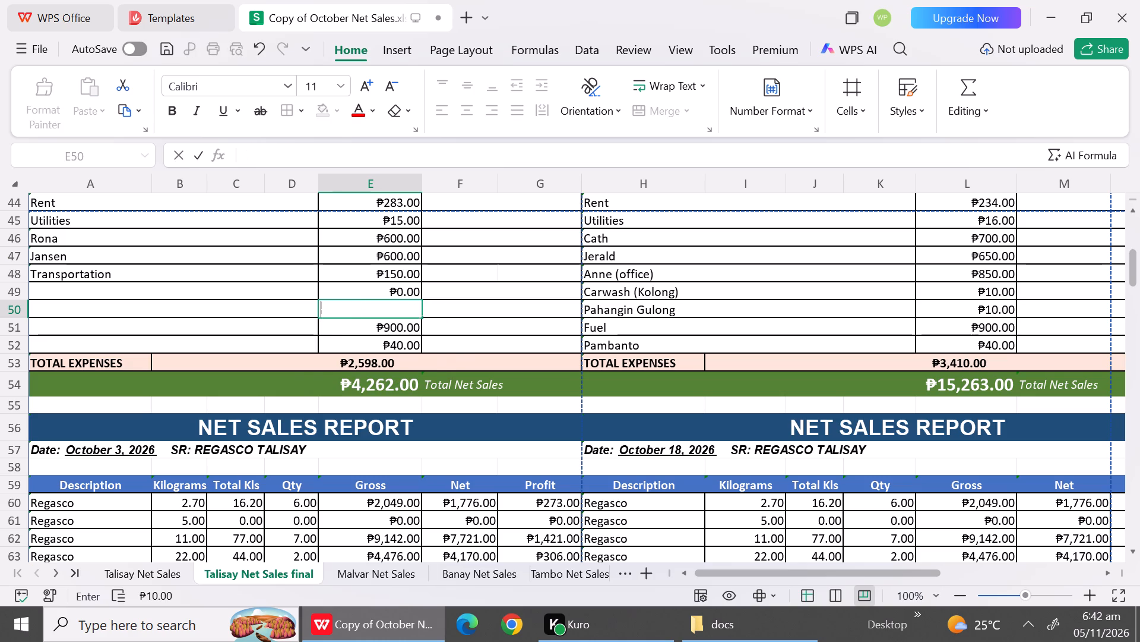
pyautogui.press('o')
pyautogui.press('BackSpace')
pyautogui.press('0')
pyautogui.press('Down')
pyautogui.press('0')
pyautogui.press('Down')
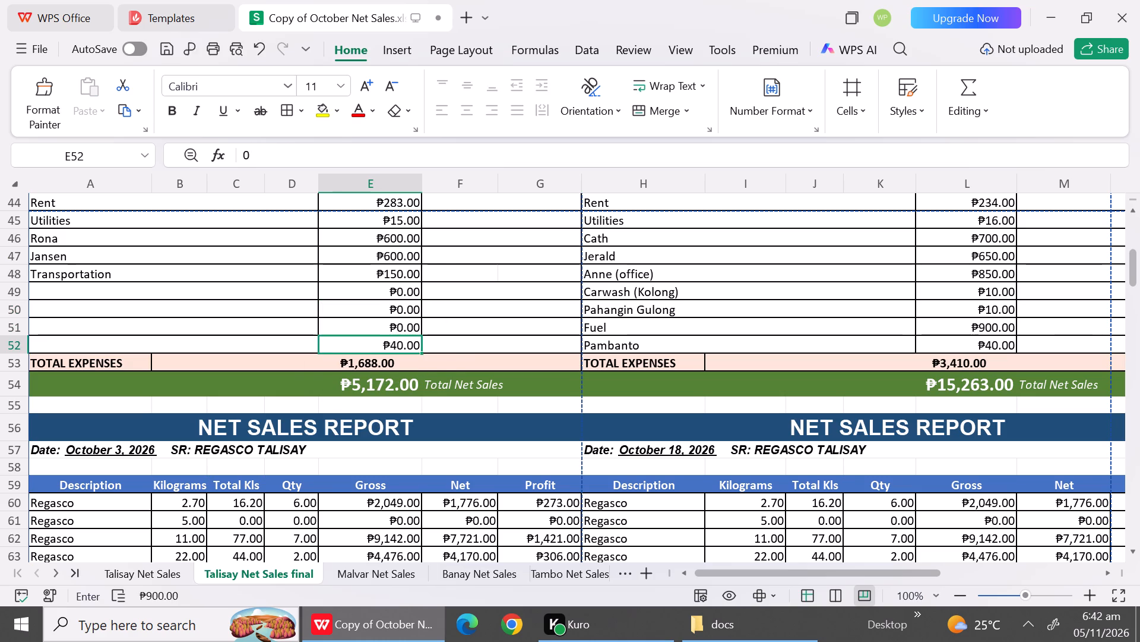
pyautogui.press('0')
pyautogui.press('Down')
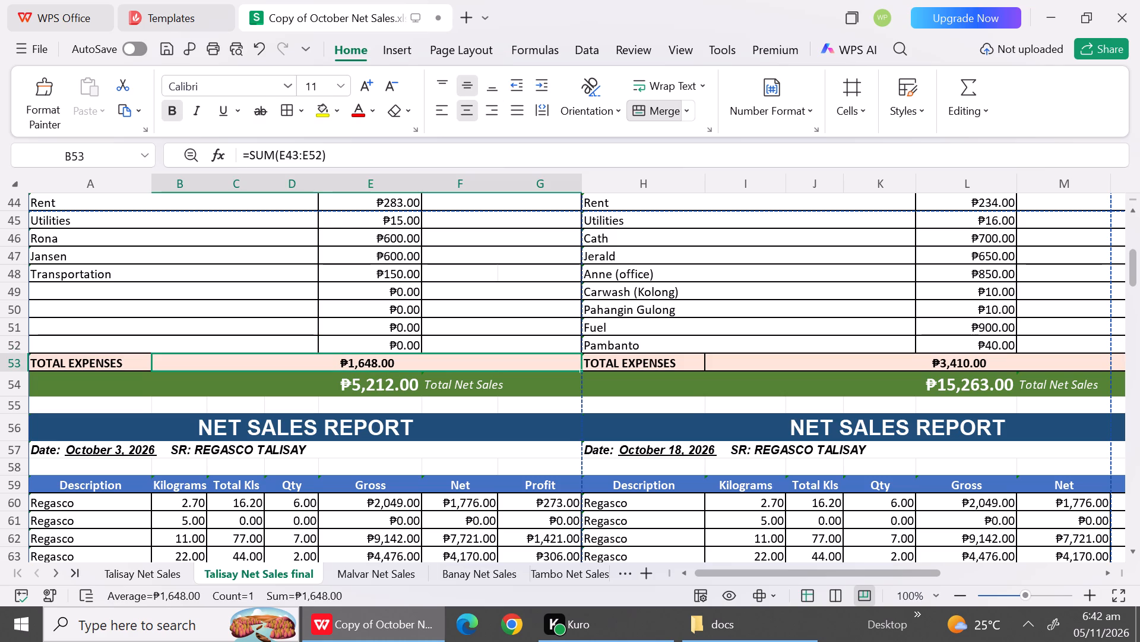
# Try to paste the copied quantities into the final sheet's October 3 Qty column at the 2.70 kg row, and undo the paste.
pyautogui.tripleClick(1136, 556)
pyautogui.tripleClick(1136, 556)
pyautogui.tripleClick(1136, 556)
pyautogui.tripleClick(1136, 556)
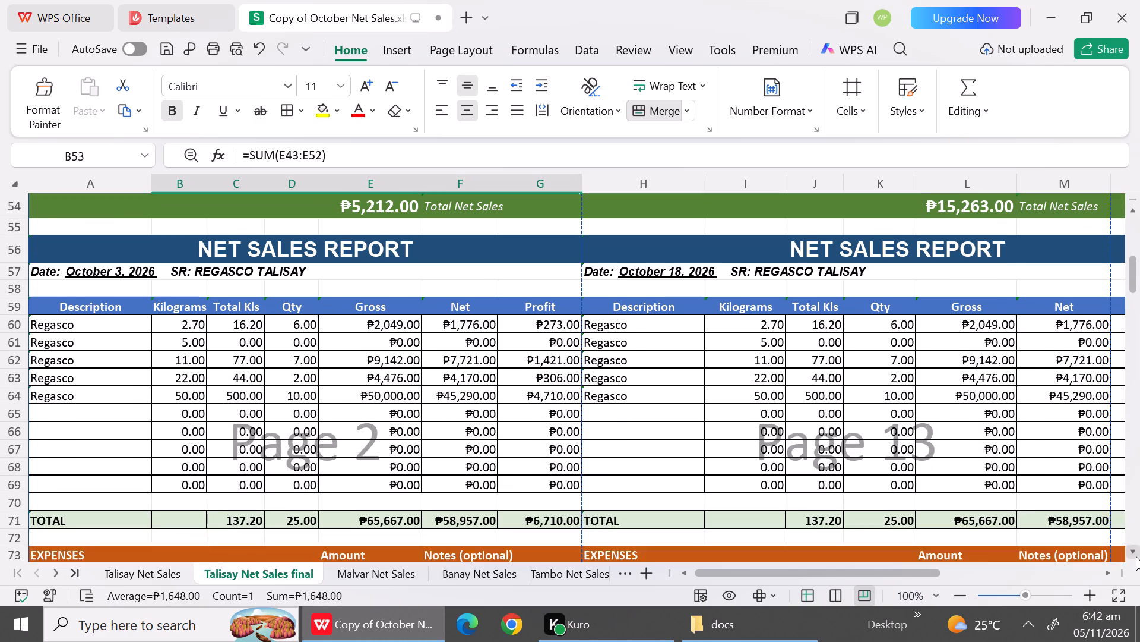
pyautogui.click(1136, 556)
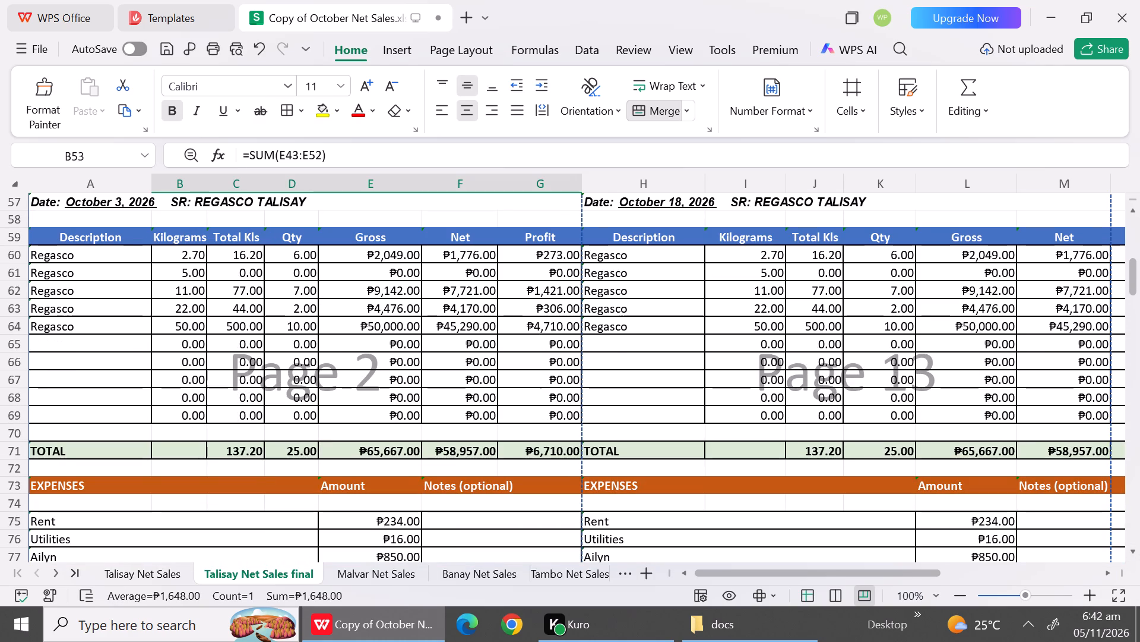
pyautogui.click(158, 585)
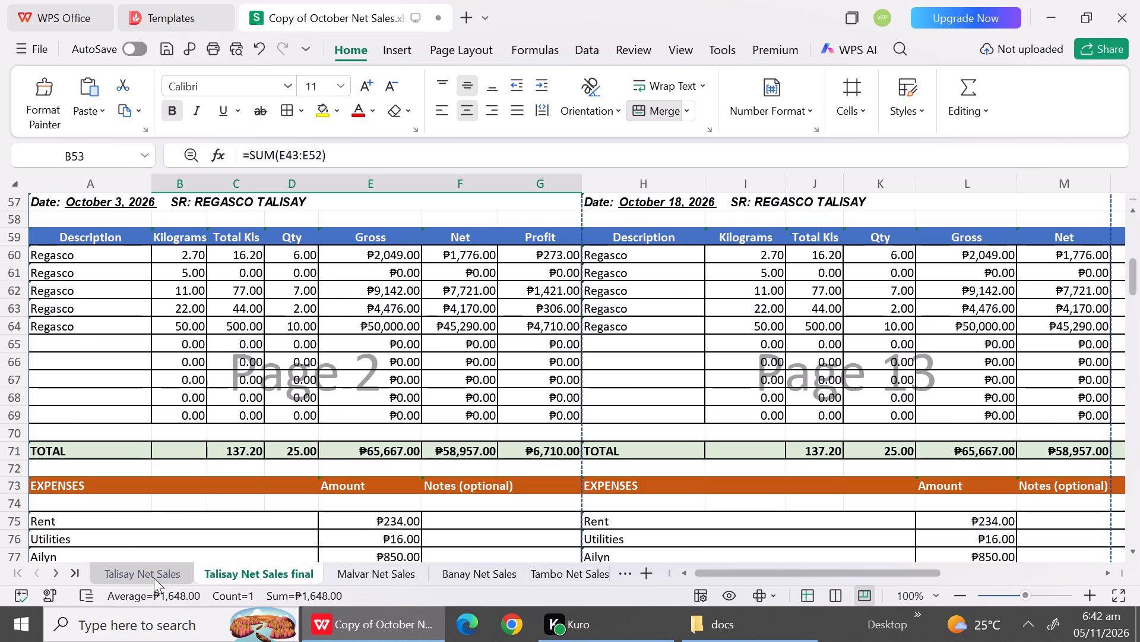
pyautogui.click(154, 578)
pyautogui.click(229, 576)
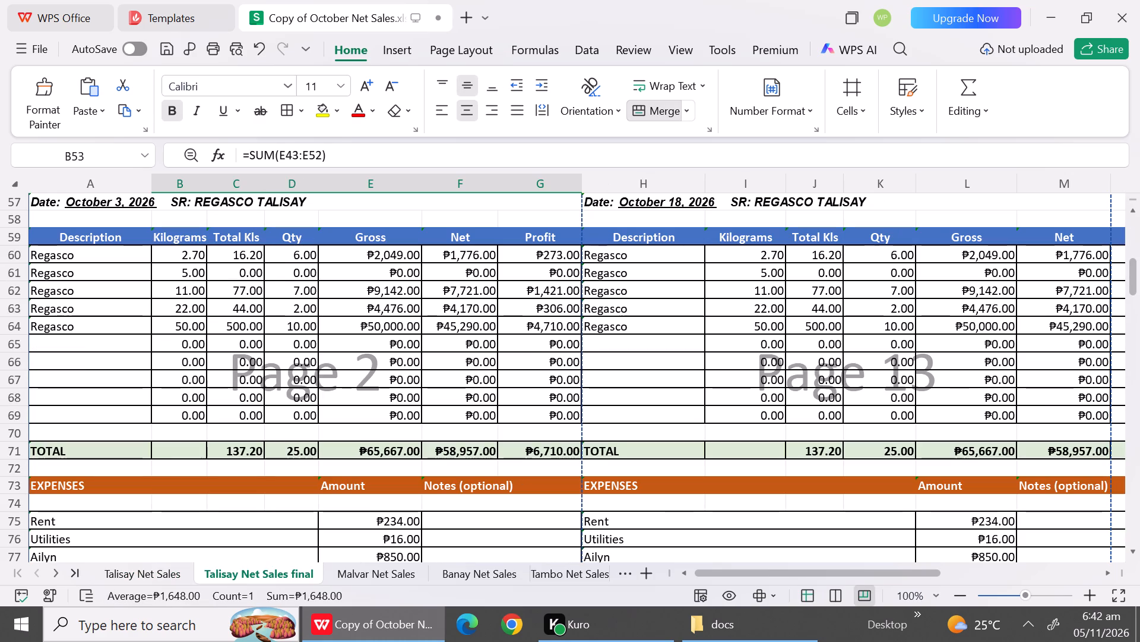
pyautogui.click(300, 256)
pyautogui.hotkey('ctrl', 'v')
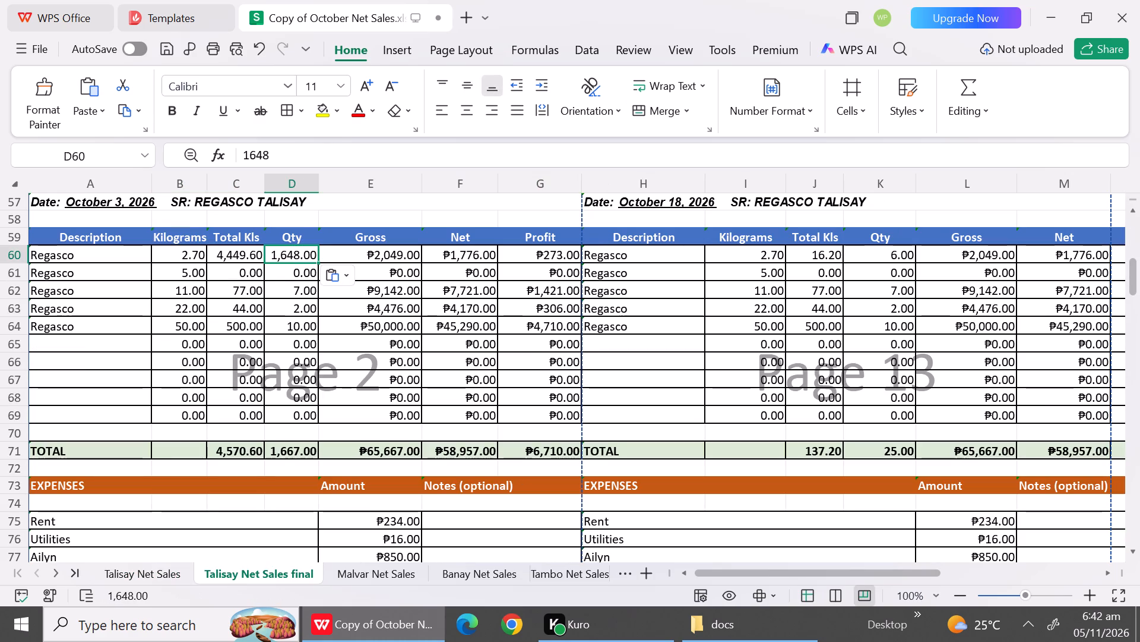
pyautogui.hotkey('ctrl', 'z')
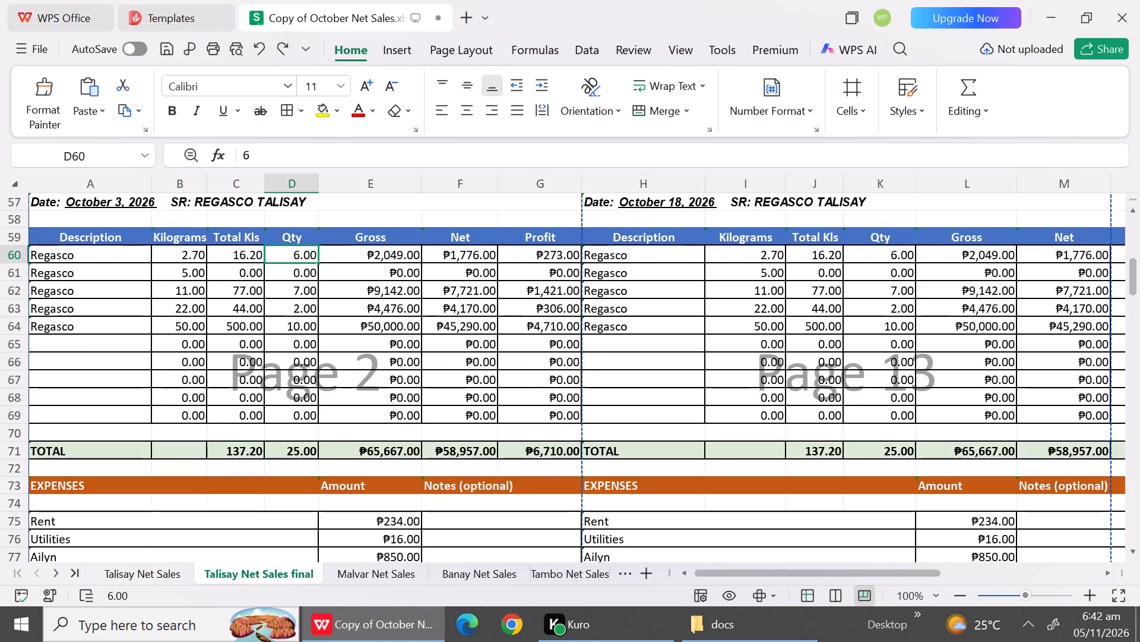
# Copy the October 3 quantities 1, 8, 1 and 3 from Talisay Net Sales into the final sheet's Qty column, starting at the 2.70 kg row.
pyautogui.click(156, 567)
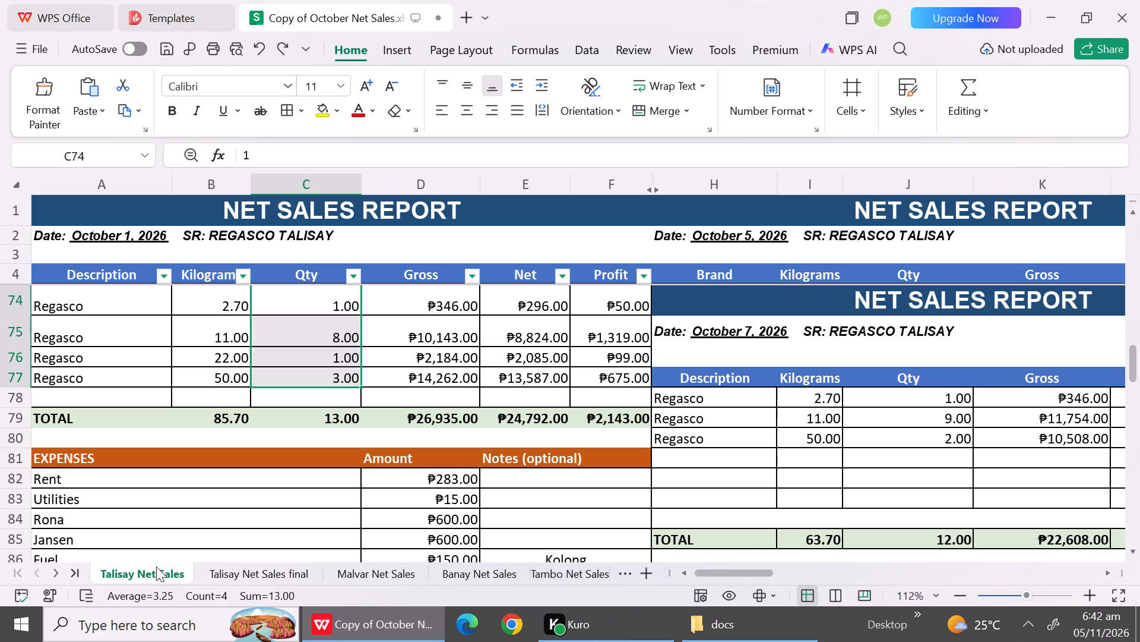
pyautogui.click(321, 312)
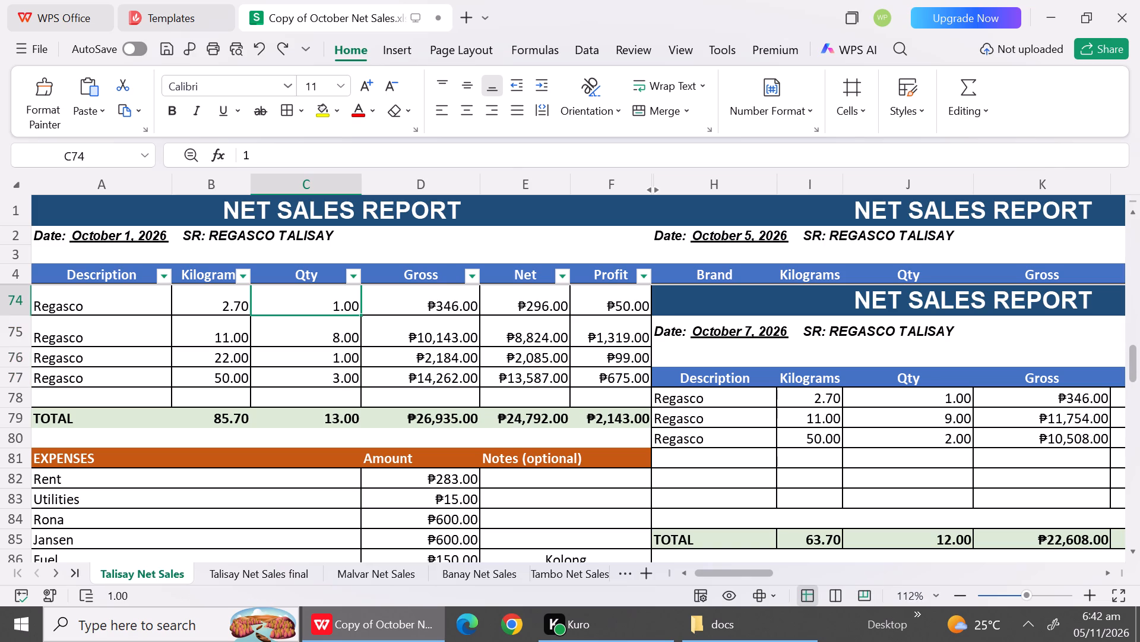
pyautogui.moveTo(318, 304); pyautogui.dragTo(316, 376)
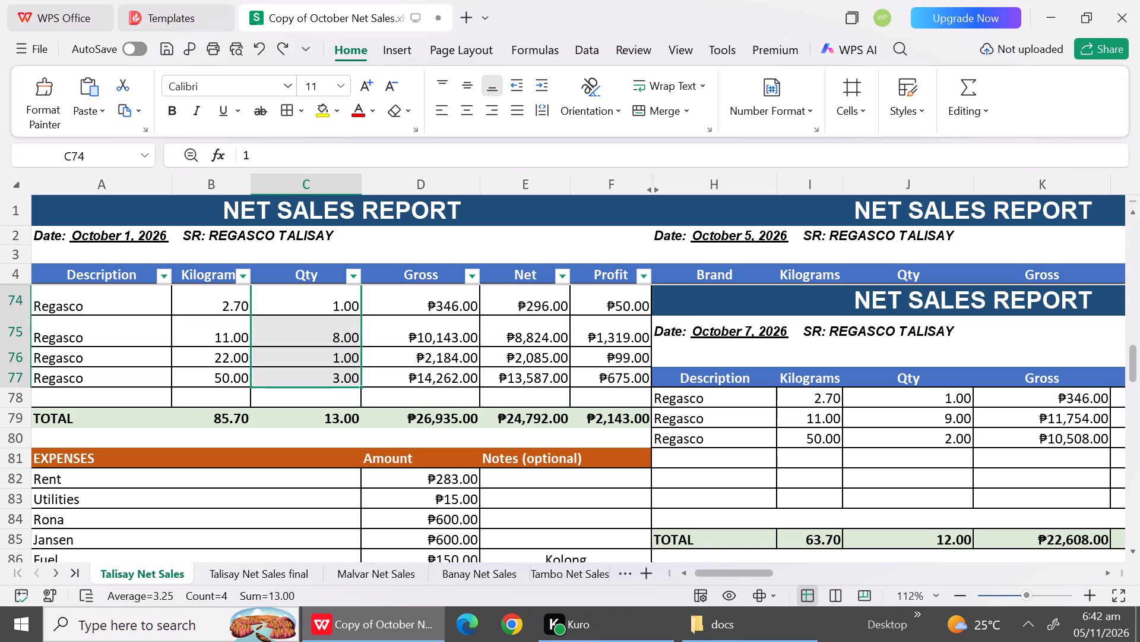
pyautogui.hotkey('ctrl', 'c')
pyautogui.click(246, 574)
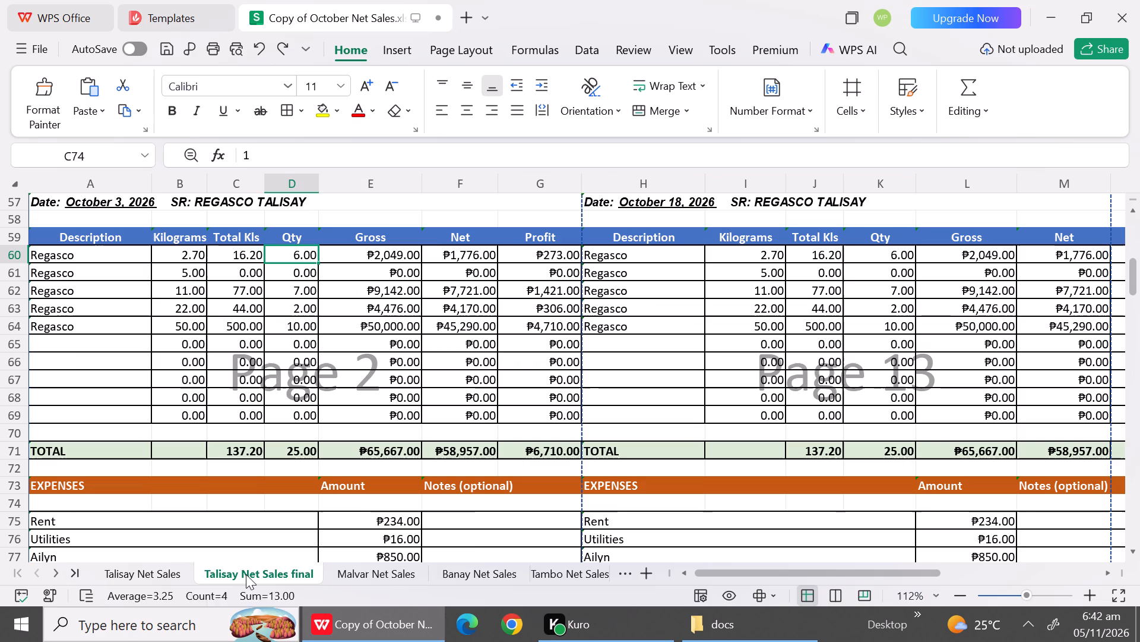
pyautogui.click(294, 253)
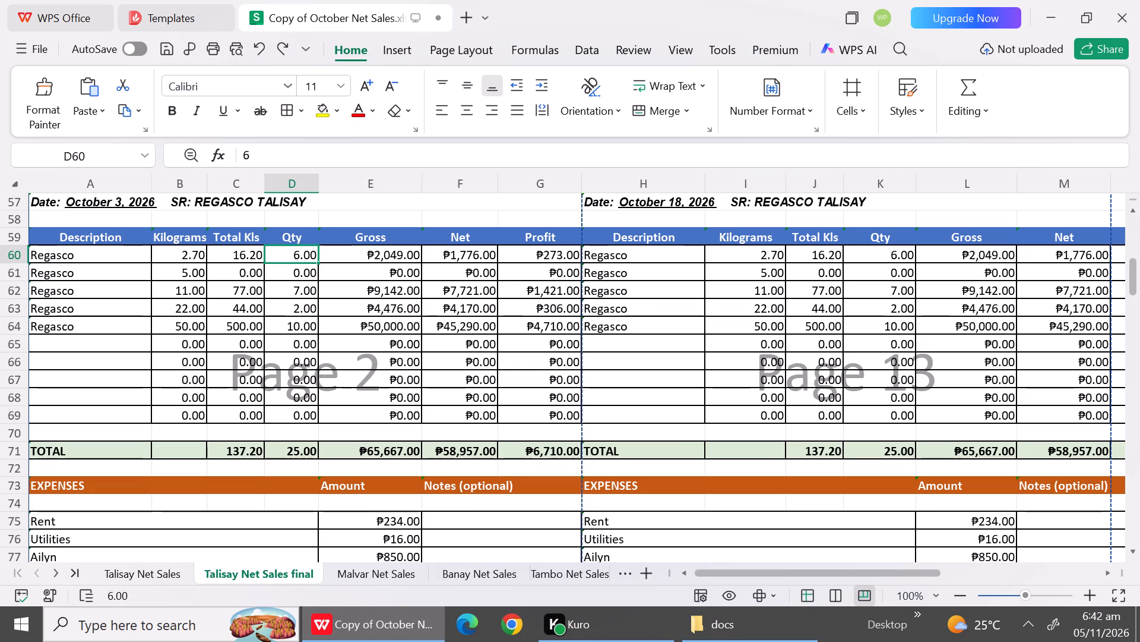
pyautogui.hotkey('ctrl', 'v')
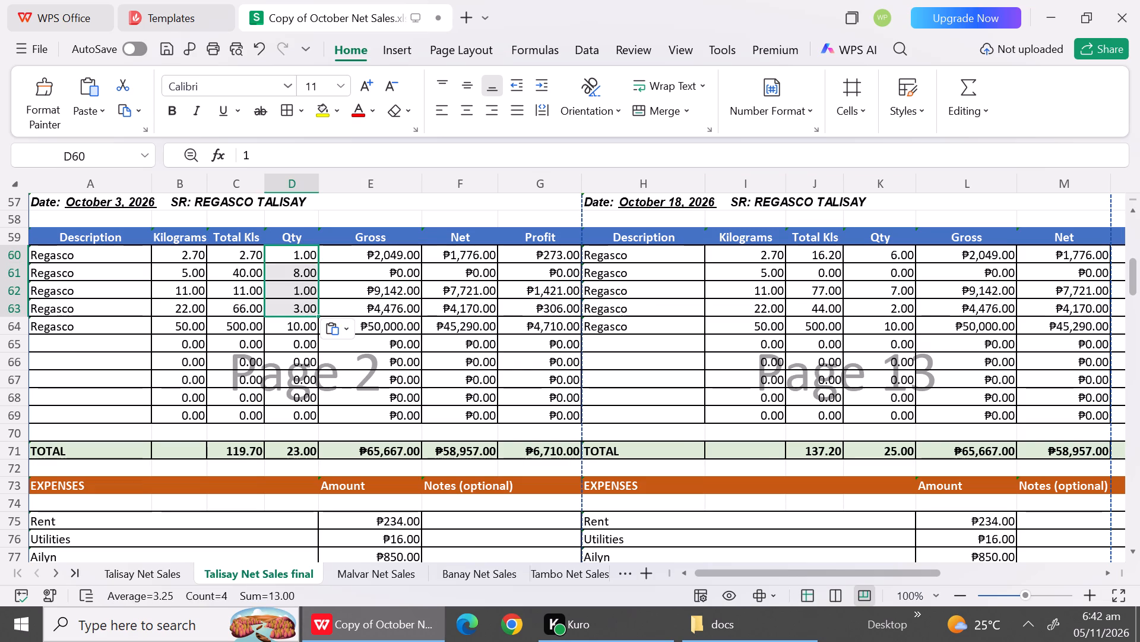
# Set the October 3 Kilograms in the second, third and fourth Regasco rows of the final sheet to 11, 22 and 50.
pyautogui.click(144, 577)
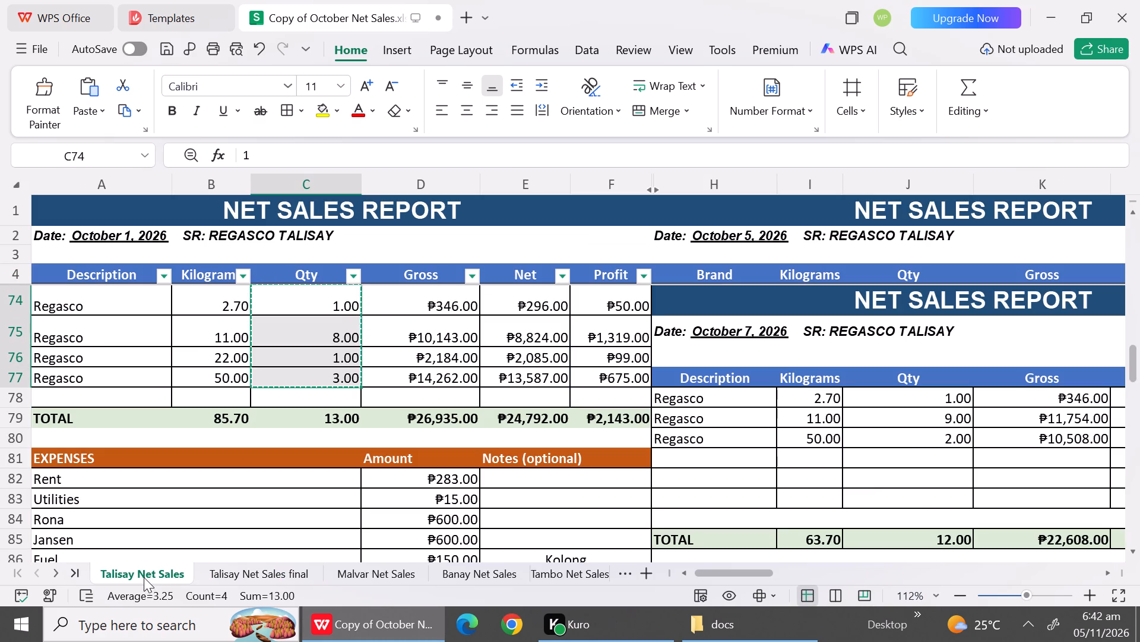
pyautogui.click(242, 572)
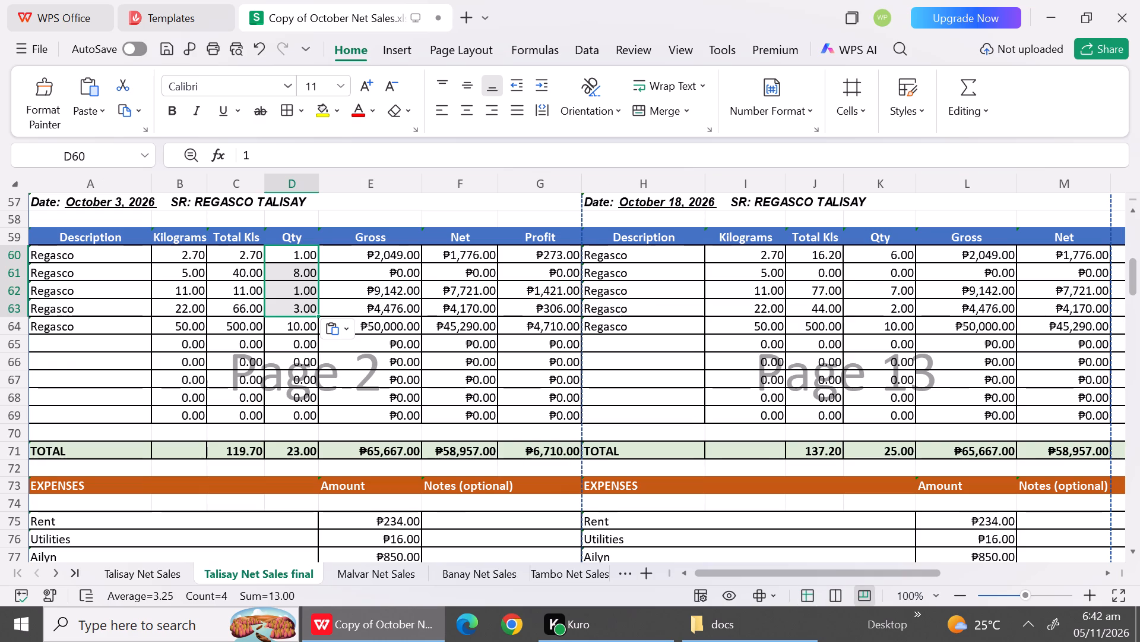
pyautogui.click(191, 278)
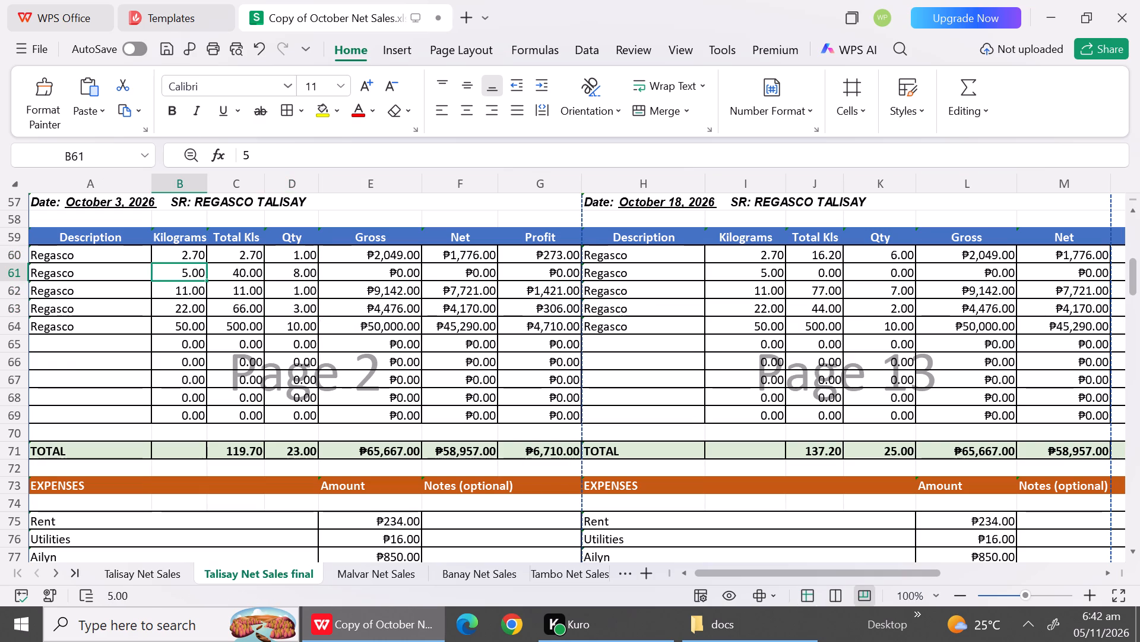
pyautogui.write('11')
pyautogui.press('Down')
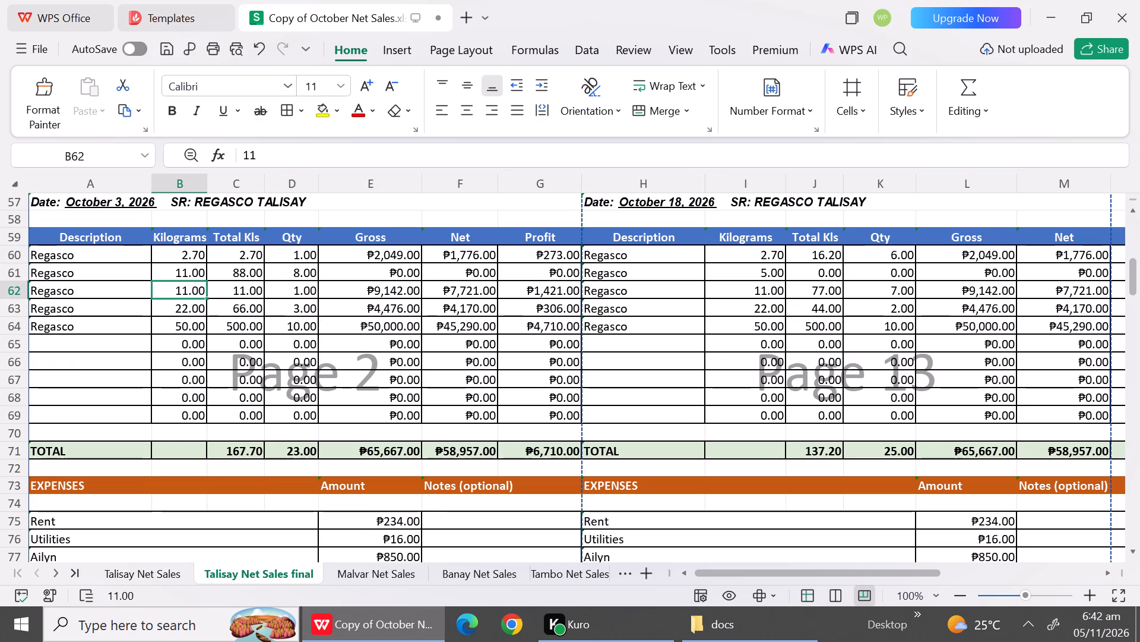
pyautogui.write('22')
pyautogui.press('Down')
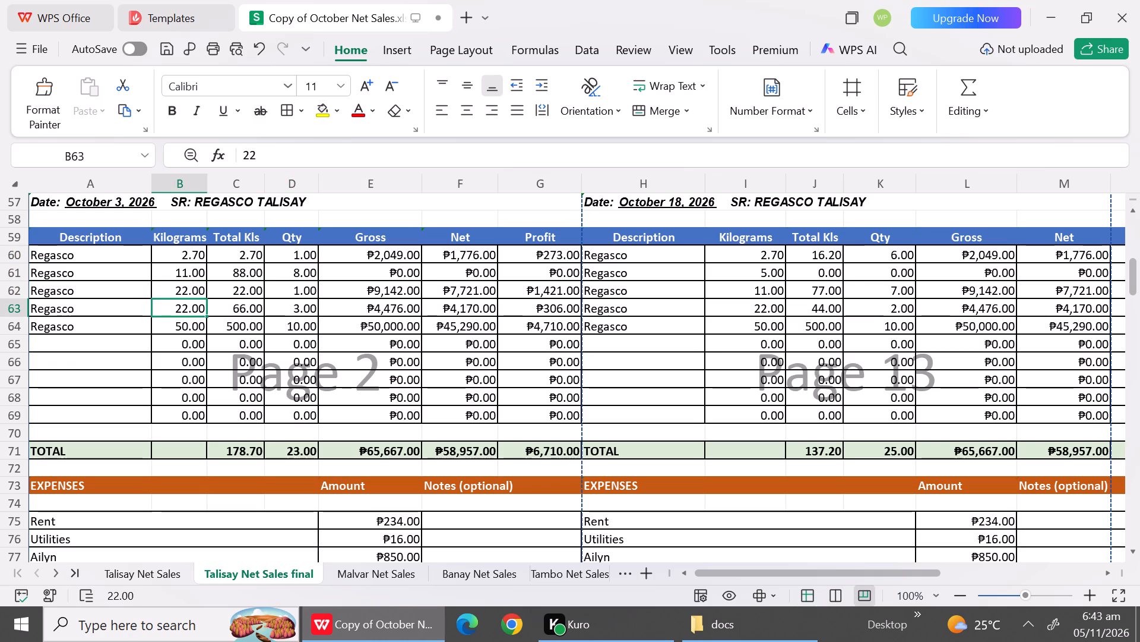
pyautogui.write('50')
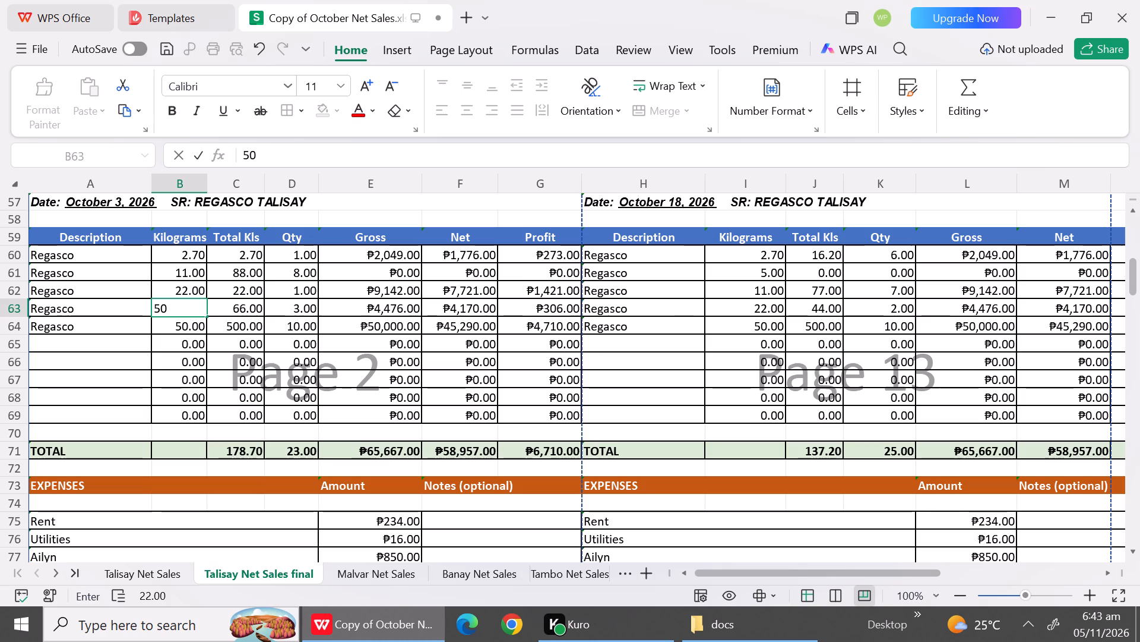
pyautogui.click(191, 323)
# In the fifth Regasco row of October 3 in the final sheet, set Kilograms, Total Kls, Qty, Gross and Net to 0.
pyautogui.click(191, 323)
pyautogui.press('0')
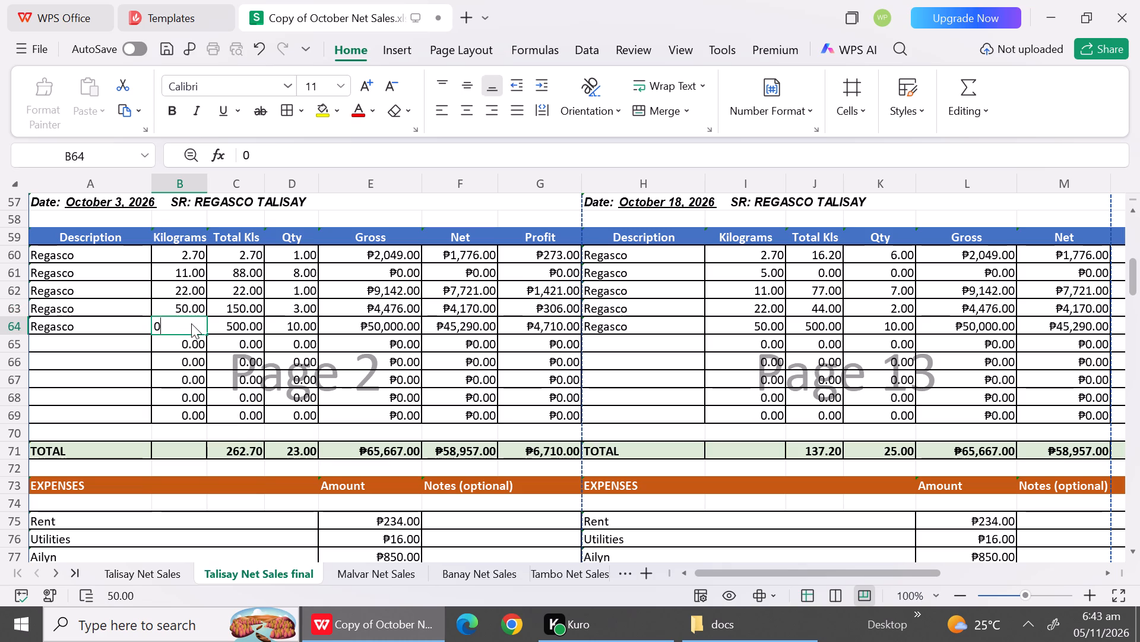
pyautogui.press('Right')
pyautogui.press('0')
pyautogui.press('Right')
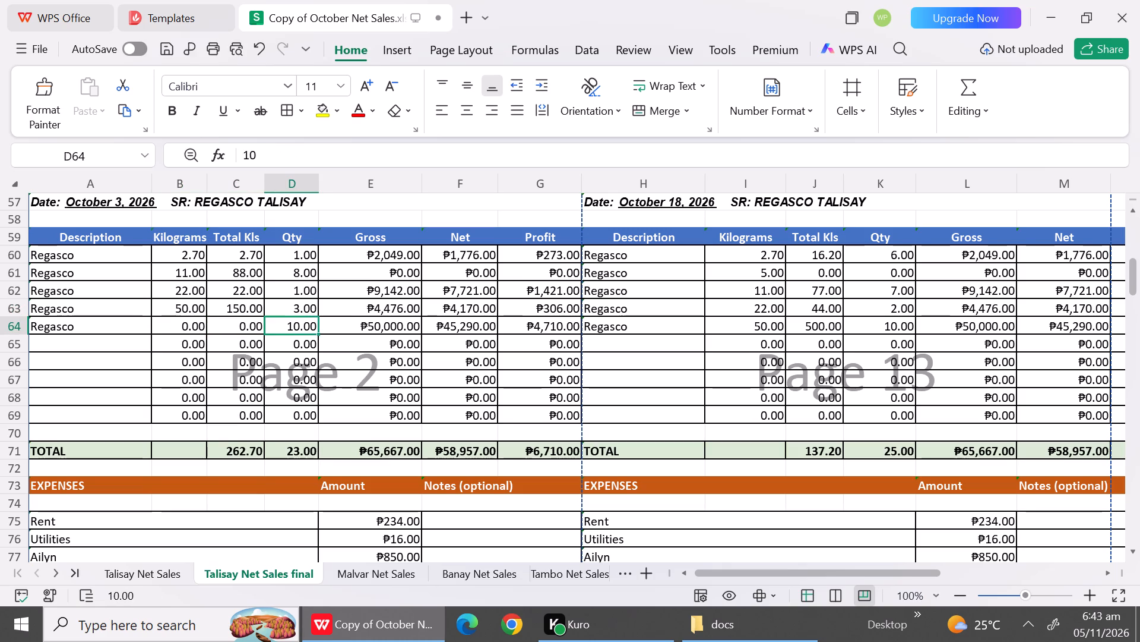
pyautogui.press('0')
pyautogui.press('Right')
pyautogui.press('0')
pyautogui.press('Right')
pyautogui.press('0')
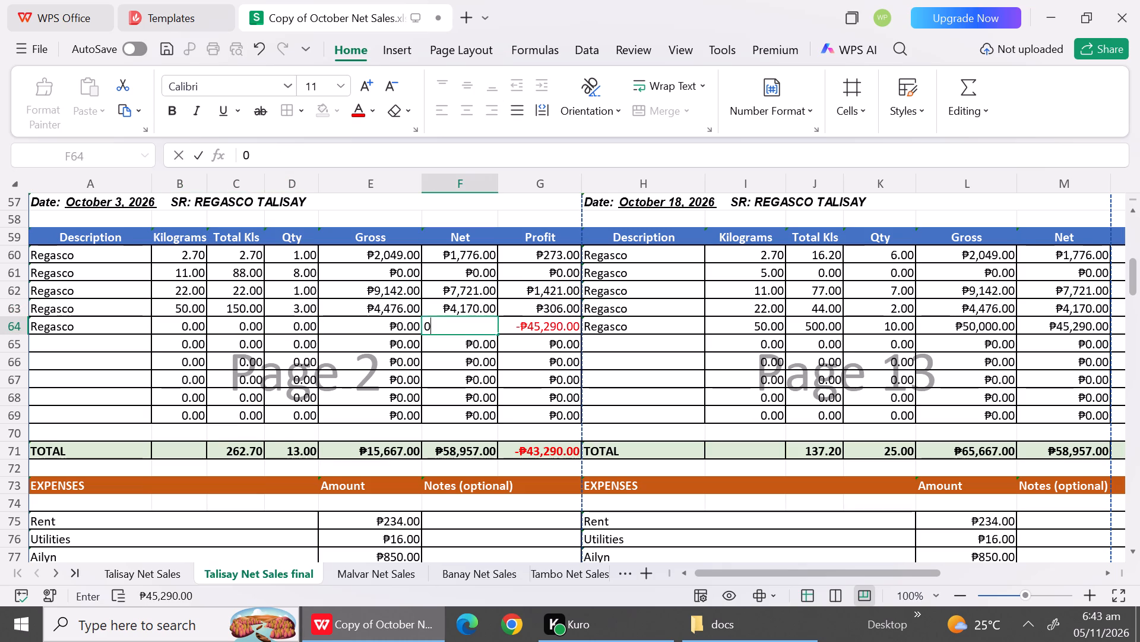
pyautogui.click(325, 354)
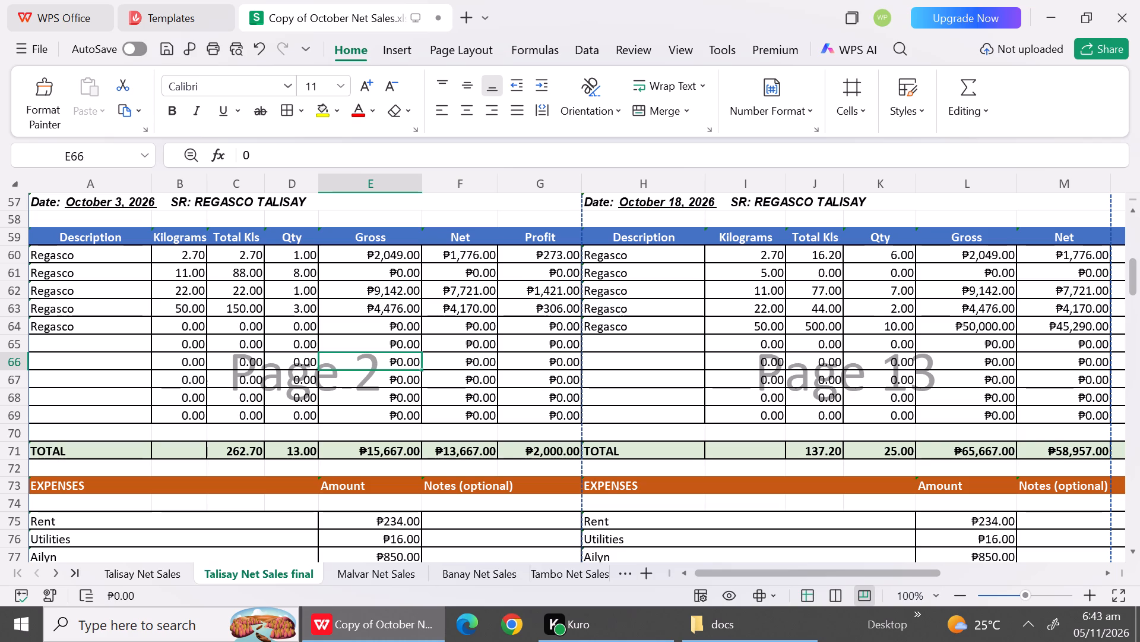
# Copy the October 3 Gross amounts 346, 10,143, 2,184 and 14,262 from Talisay Net Sales into the final sheet's Gross column, starting at the 2.70 kg row.
pyautogui.click(138, 567)
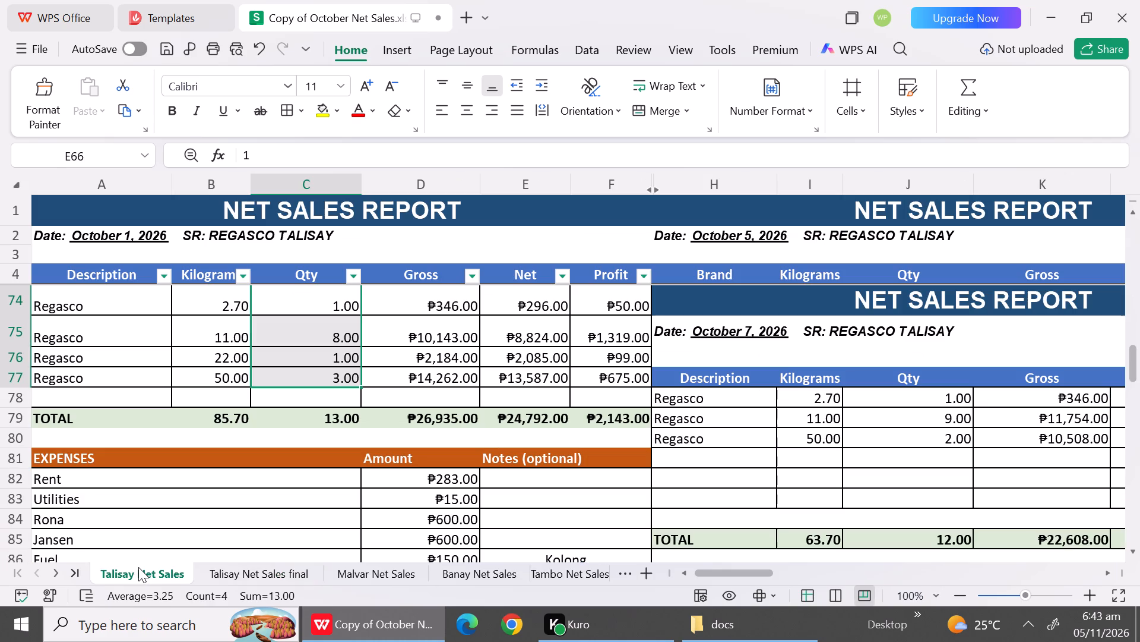
pyautogui.moveTo(447, 304); pyautogui.dragTo(444, 326)
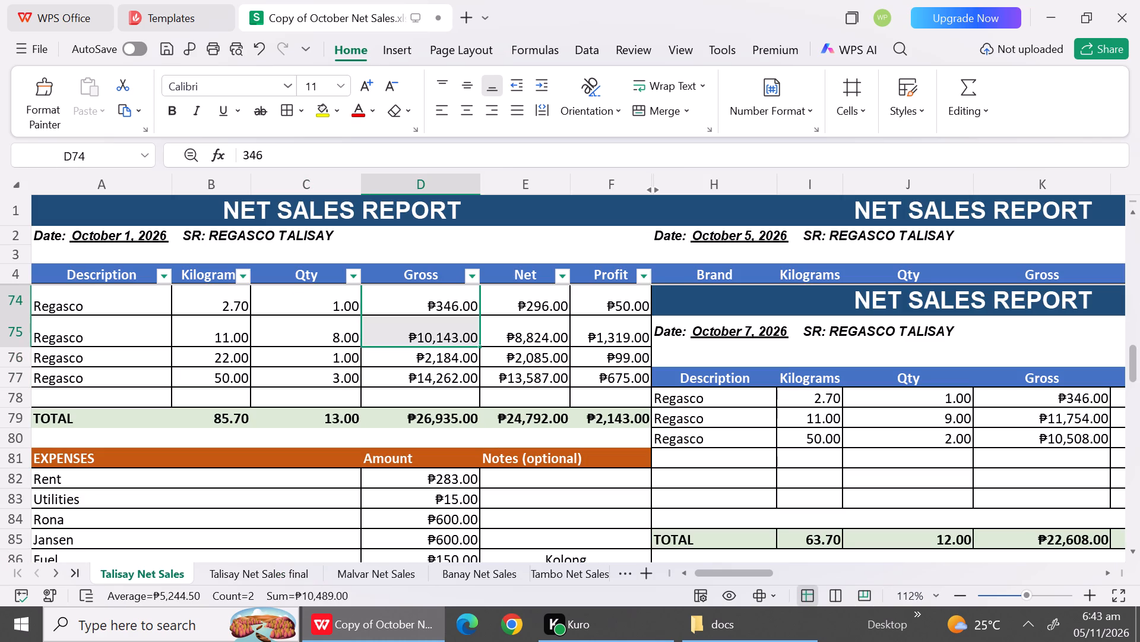
pyautogui.click(1136, 468)
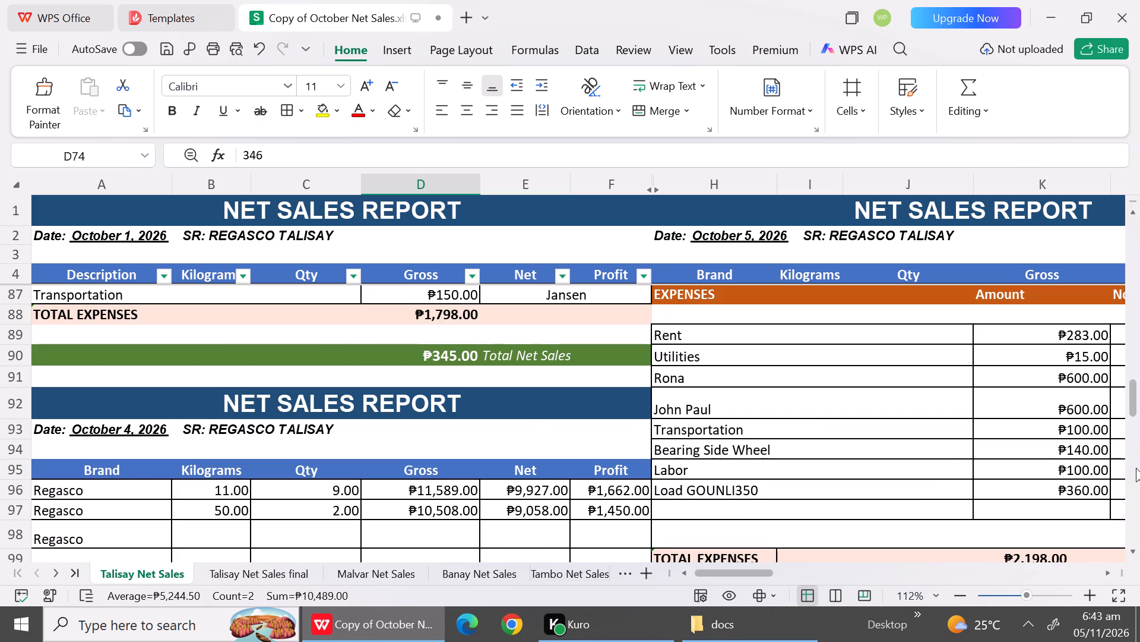
pyautogui.click(1136, 468)
pyautogui.click(1134, 241)
pyautogui.click(1134, 241)
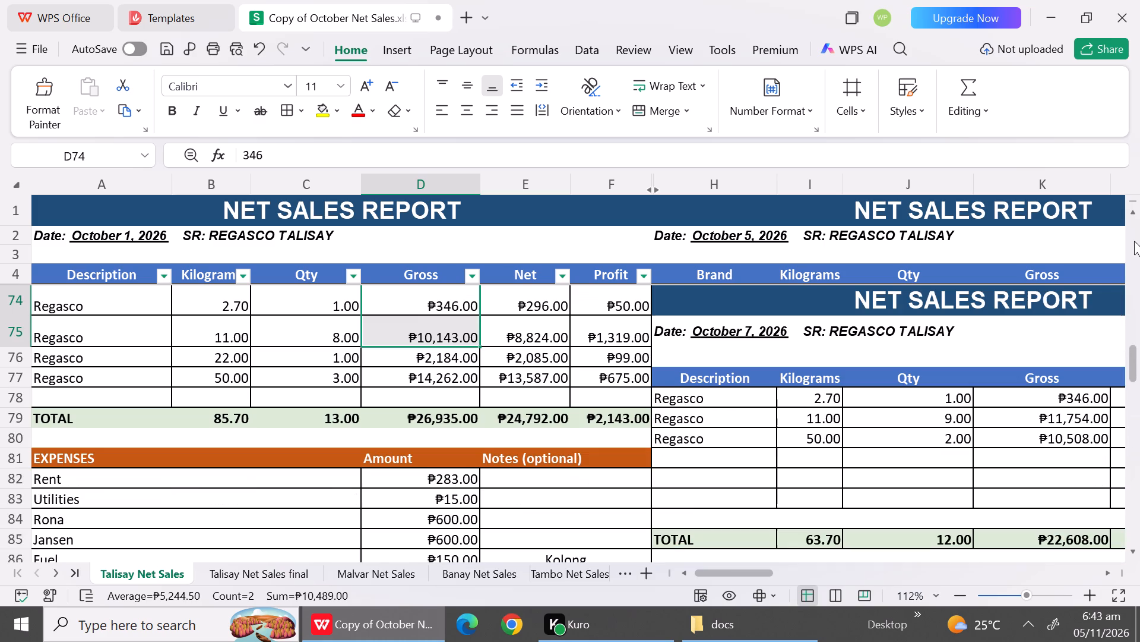
pyautogui.click(1134, 241)
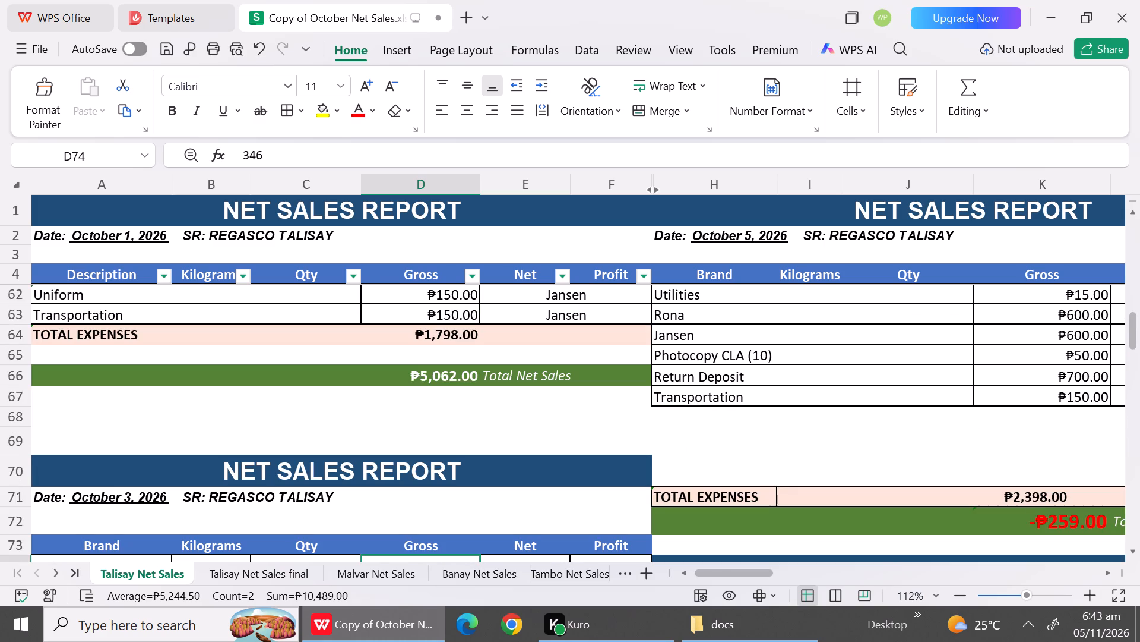
pyautogui.click(1132, 461)
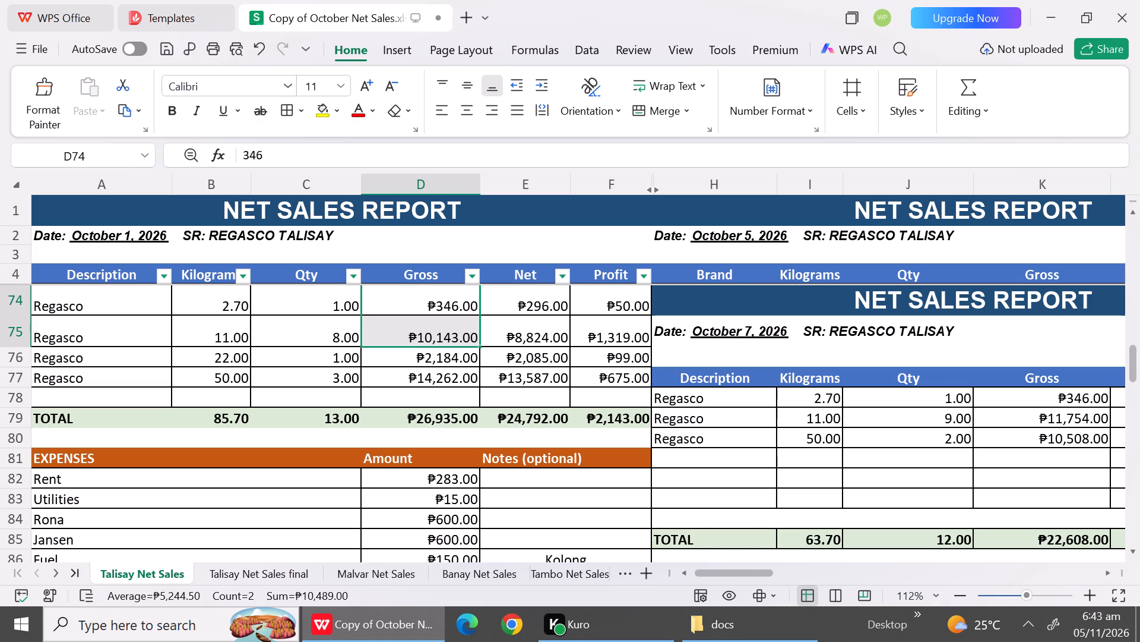
pyautogui.moveTo(423, 299); pyautogui.dragTo(419, 383)
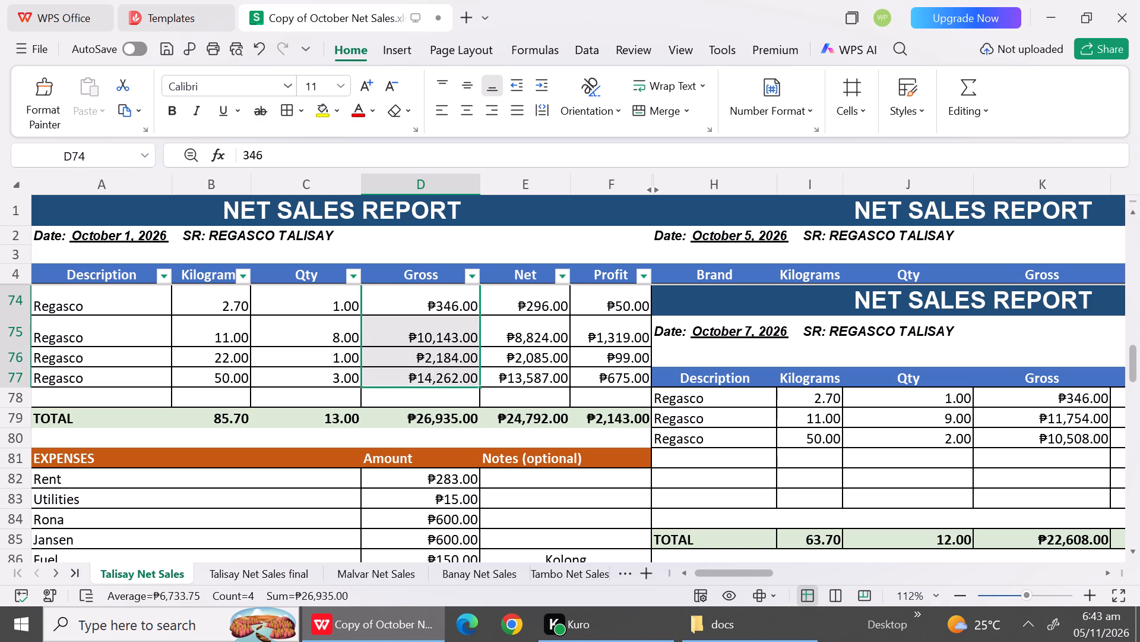
pyautogui.hotkey('ctrl', 'c')
pyautogui.click(268, 576)
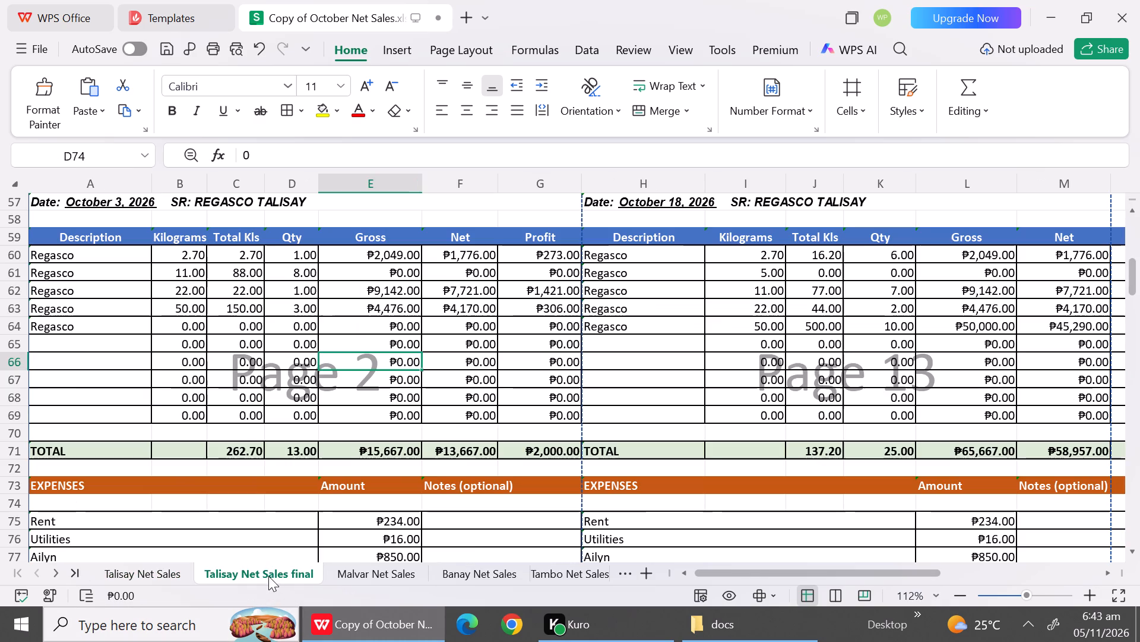
pyautogui.click(376, 260)
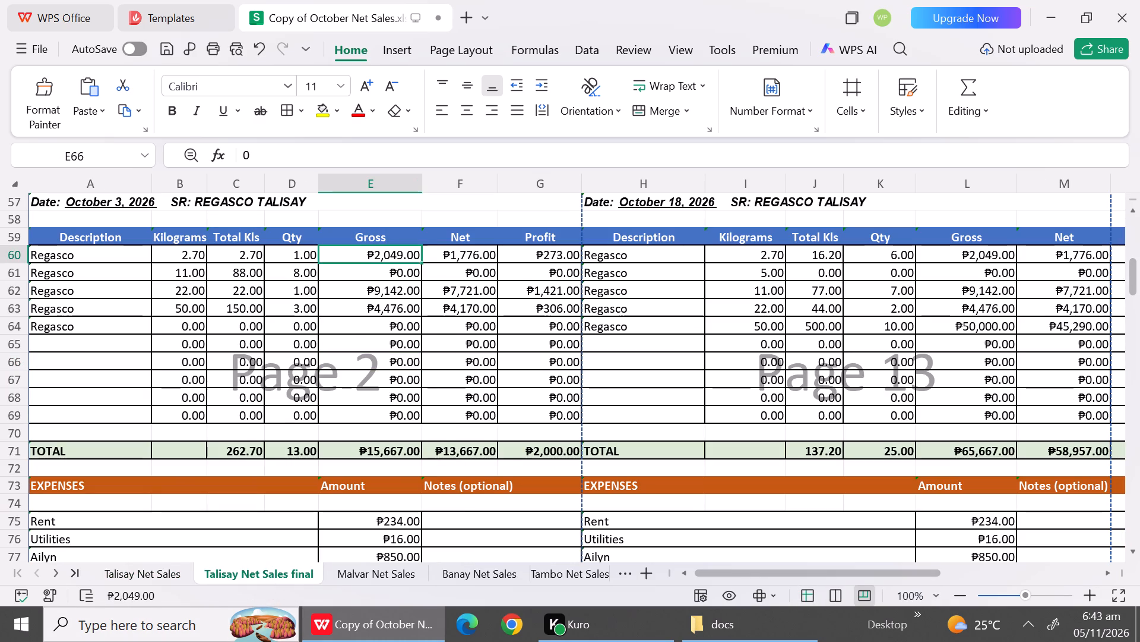
pyautogui.hotkey('ctrl', 'v')
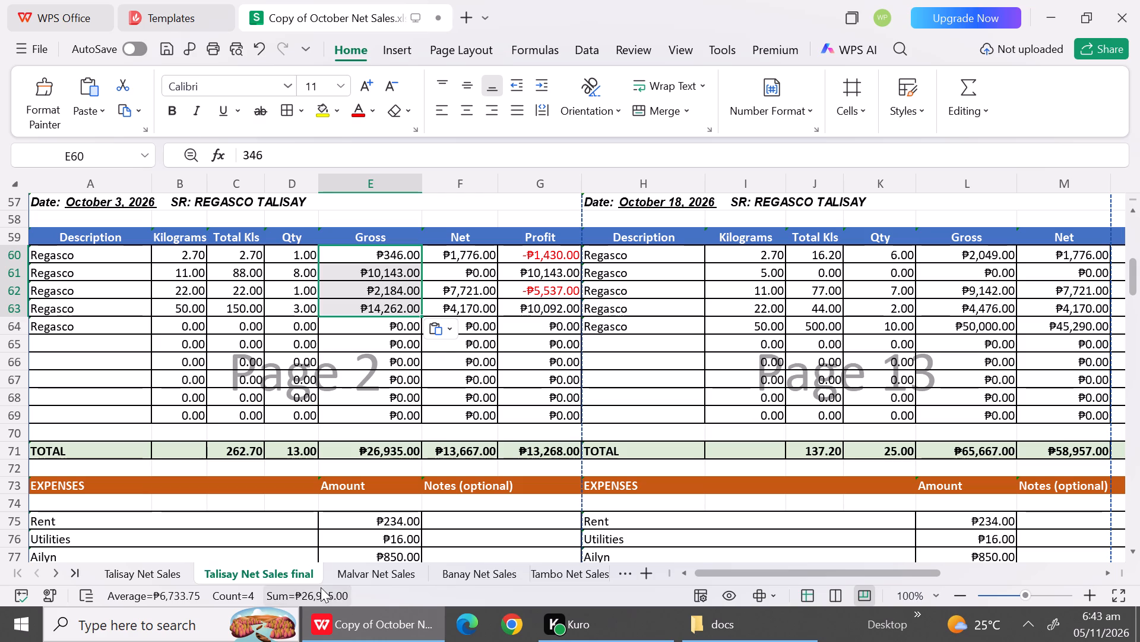
# Copy the October 3 Net amounts 296, 8,824, 2,085 and 13,587 from Talisay Net Sales into the final sheet's Net column, starting at the 2.70 kg row.
pyautogui.click(167, 568)
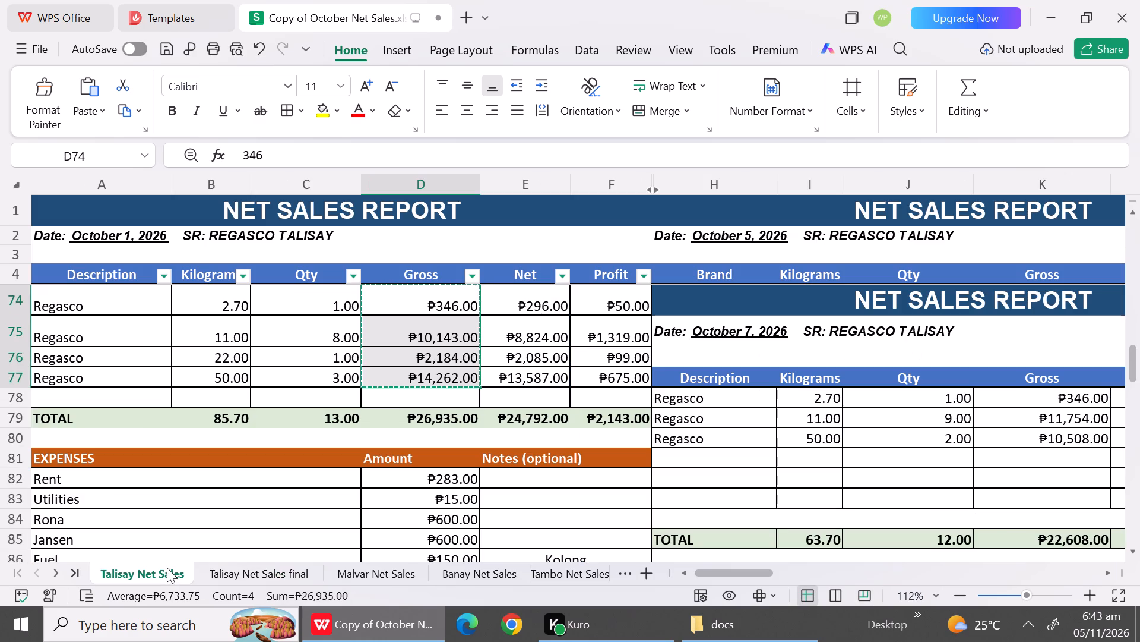
pyautogui.moveTo(546, 300); pyautogui.dragTo(539, 373)
pyautogui.hotkey('ctrl', 'c')
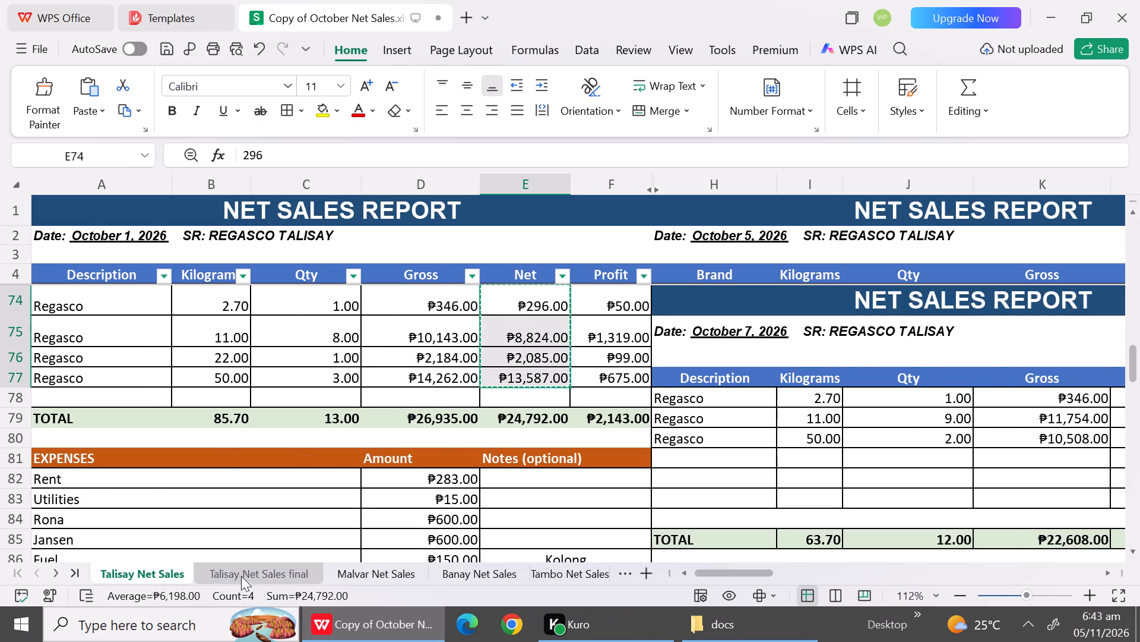
pyautogui.click(239, 572)
pyautogui.click(463, 262)
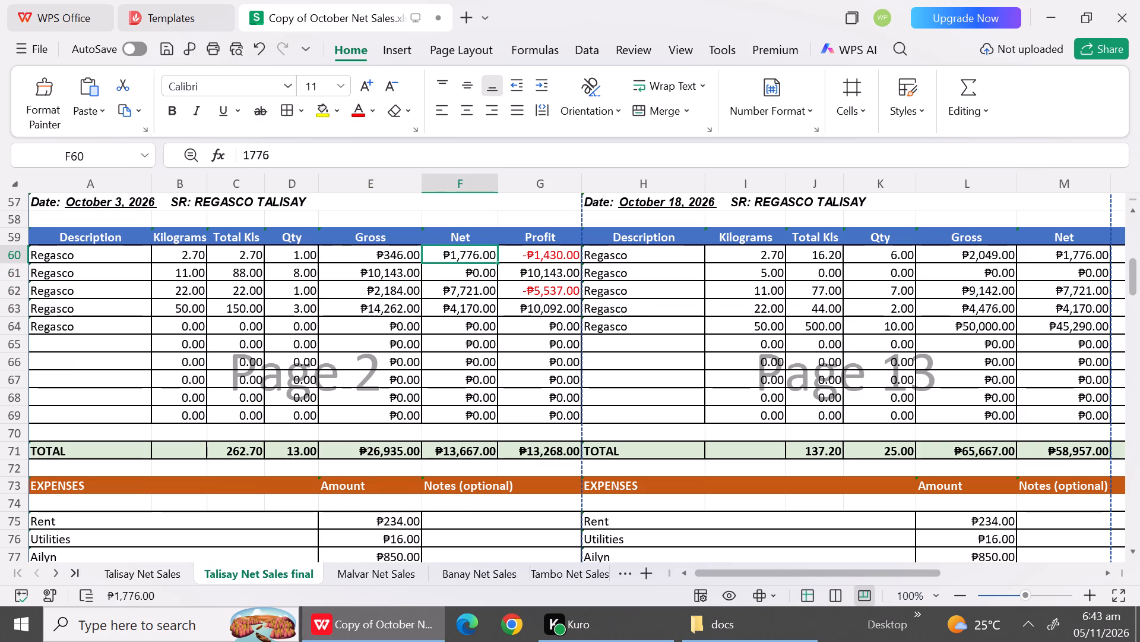
pyautogui.hotkey('ctrl', 'v')
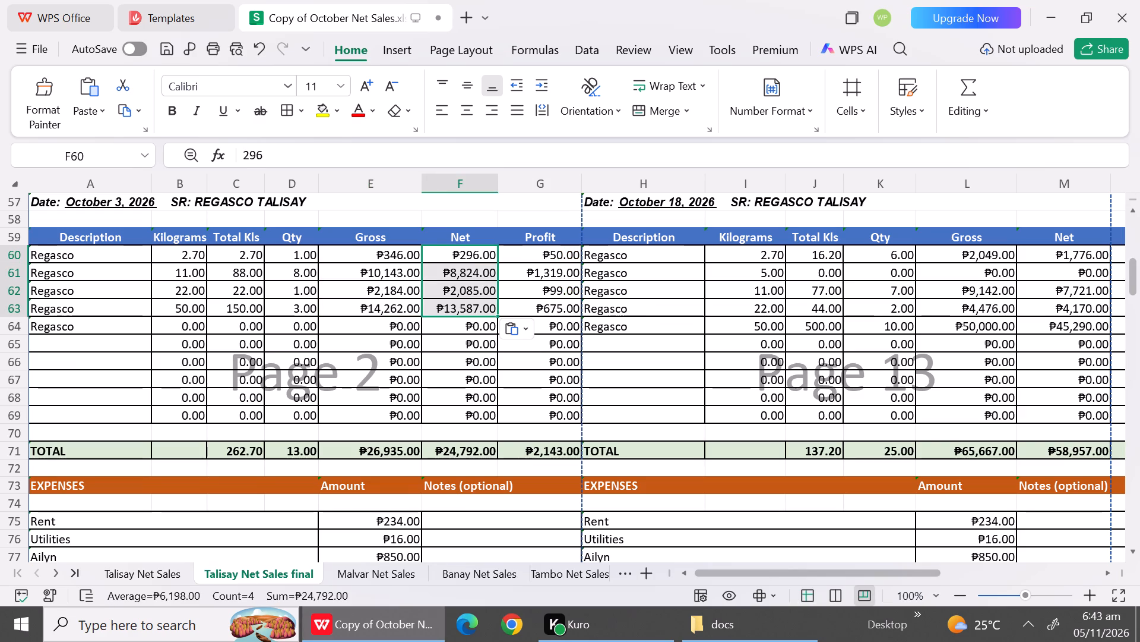
# Copy the October 2 expense labels Rona, Jansen and Transportation over Cath, Jerald and Anne (office) in the adjacent expense block of the final sheet.
pyautogui.click(1136, 215)
pyautogui.click(1136, 215)
pyautogui.tripleClick(1136, 215)
pyautogui.tripleClick(1136, 215)
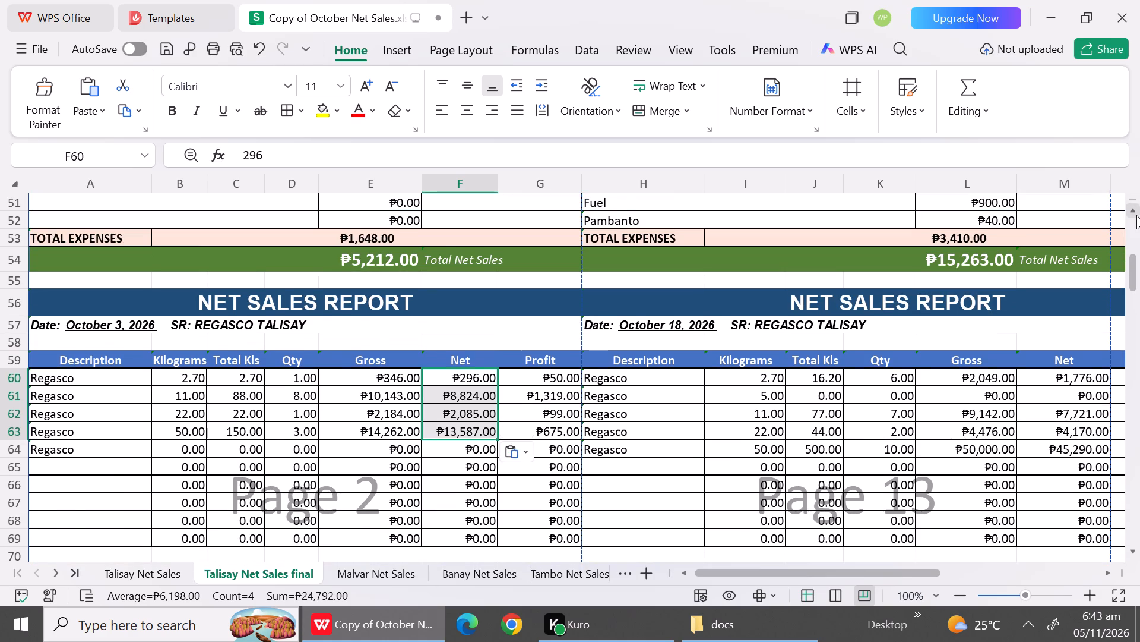
pyautogui.tripleClick(1136, 215)
pyautogui.doubleClick(1136, 215)
pyautogui.tripleClick(1136, 215)
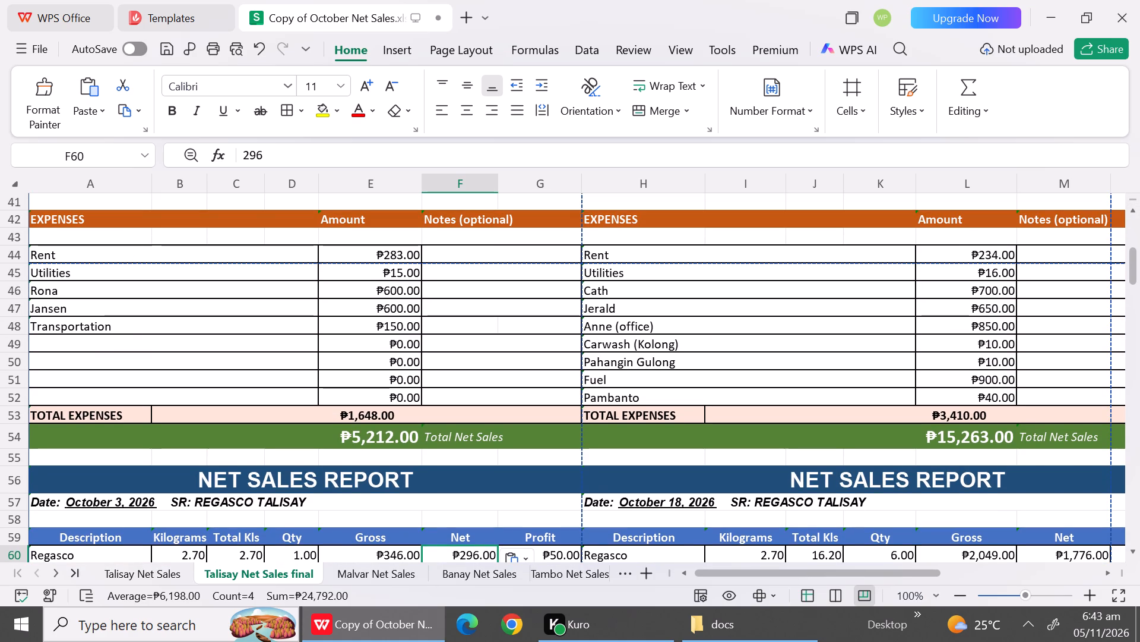
pyautogui.moveTo(122, 295); pyautogui.dragTo(121, 314)
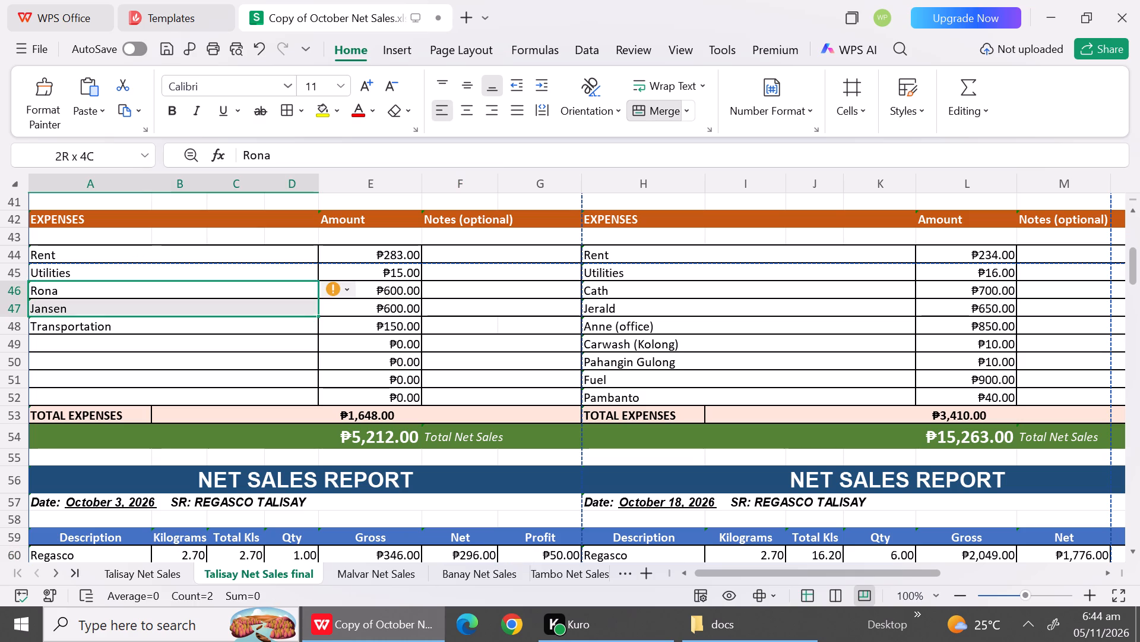
pyautogui.moveTo(121, 314); pyautogui.dragTo(121, 323)
pyautogui.hotkey('ctrl', 'c')
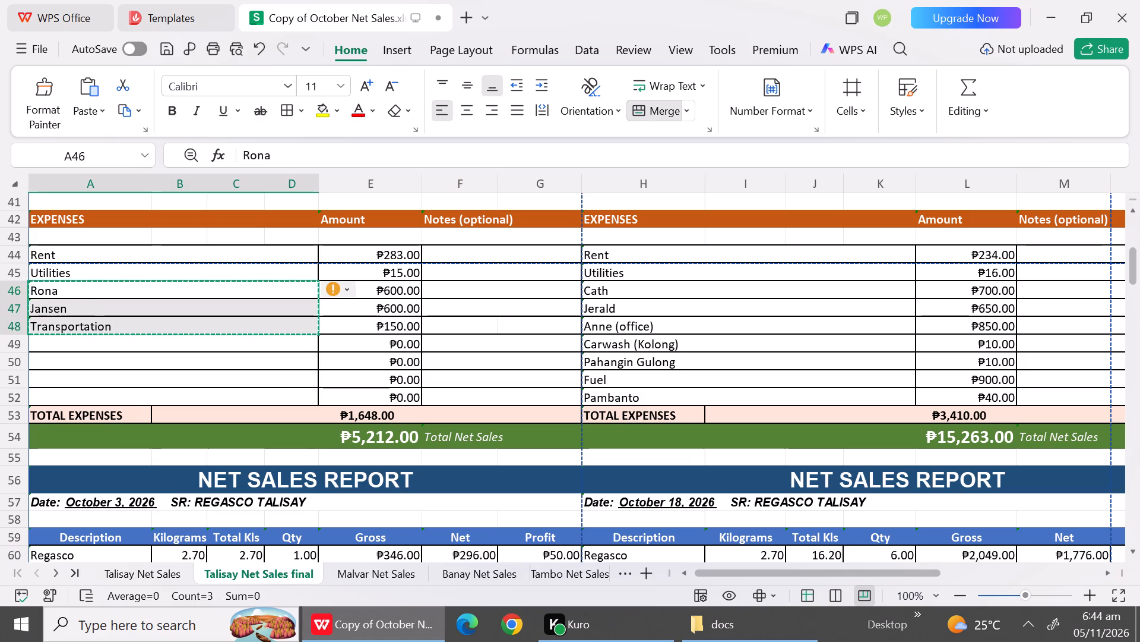
pyautogui.click(635, 292)
pyautogui.hotkey('ctrl', 'v')
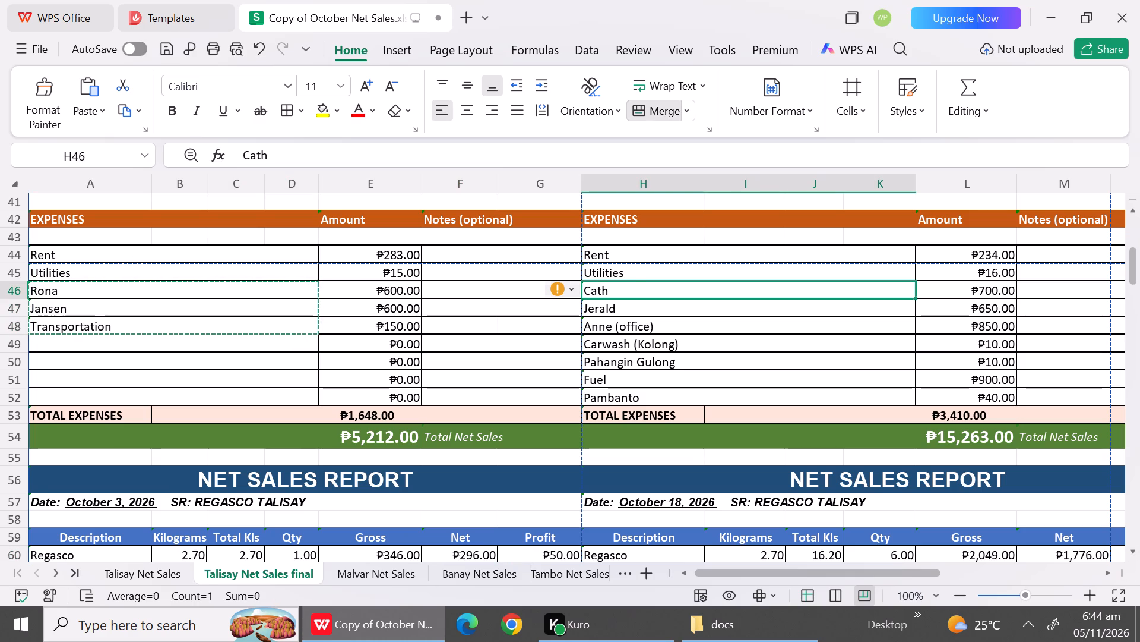
# Clear the labels Carwash (Kolong), Pahangin Gulong, Fuel and Pambanto below Transportation in the expense block adjacent to October 2.
pyautogui.click(702, 347)
pyautogui.press('BackSpace')
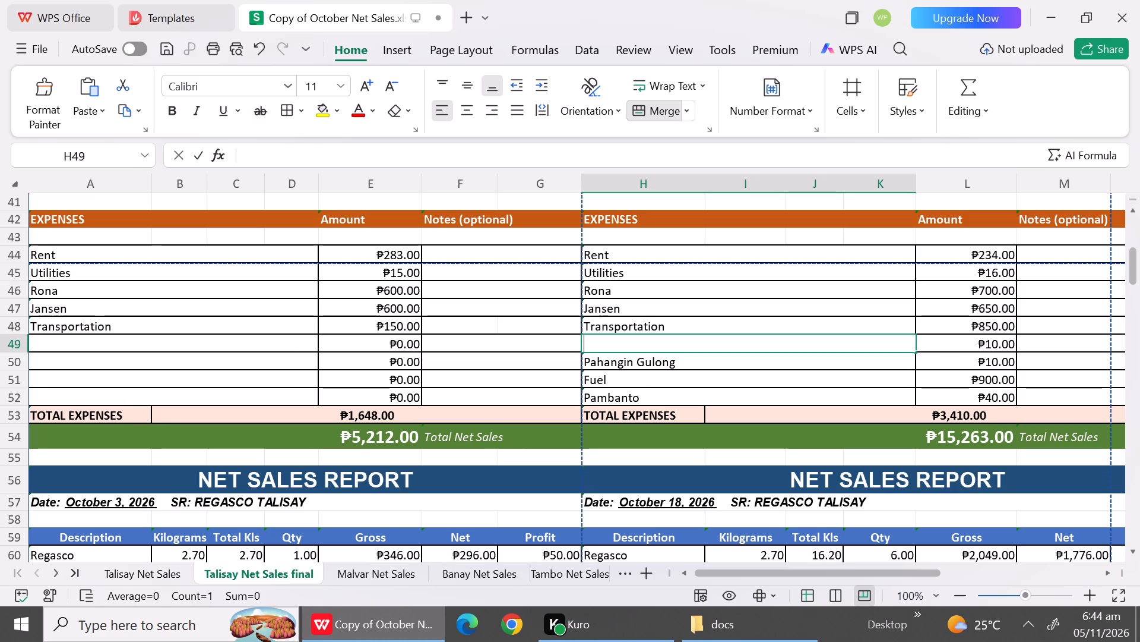
pyautogui.press('Down')
pyautogui.press('BackSpace')
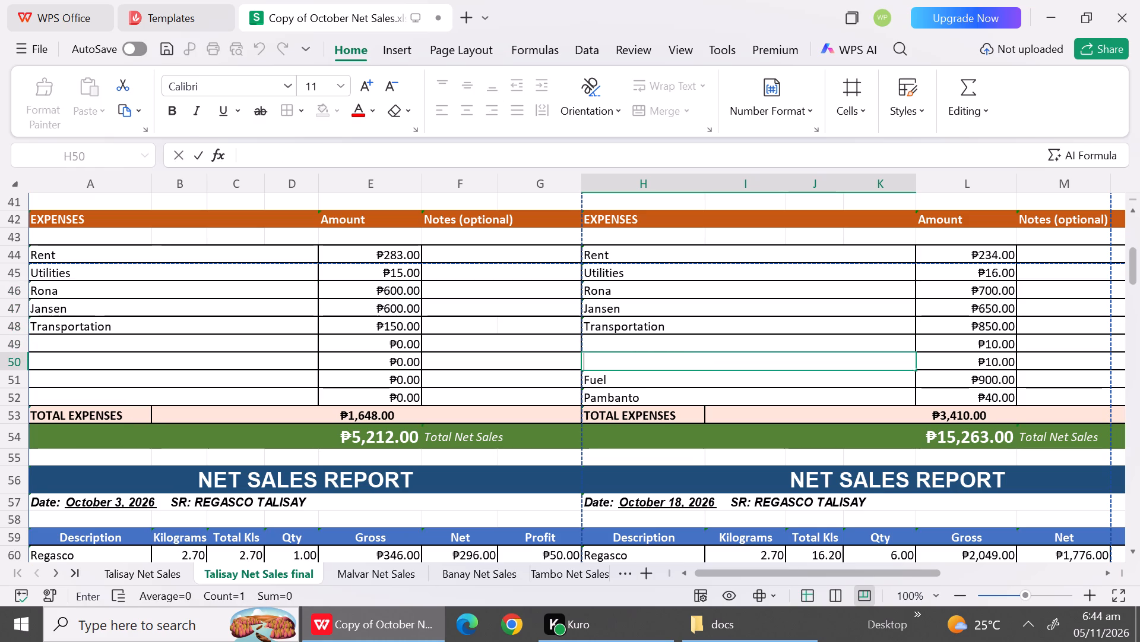
pyautogui.press('Down')
pyautogui.press('BackSpace')
pyautogui.press('Down')
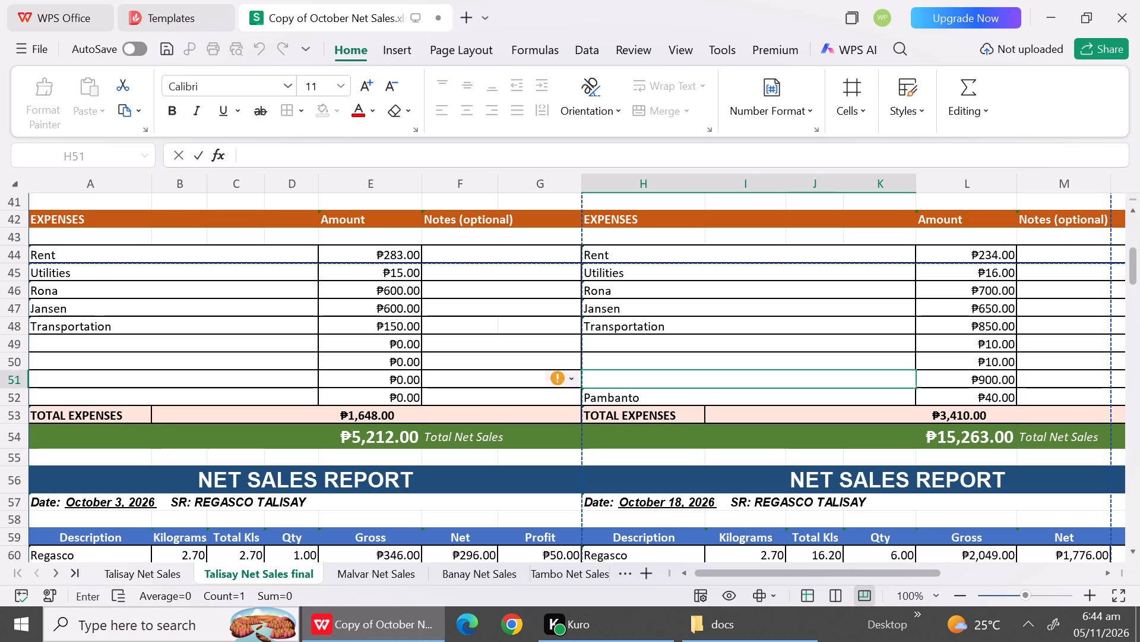
pyautogui.press('BackSpace')
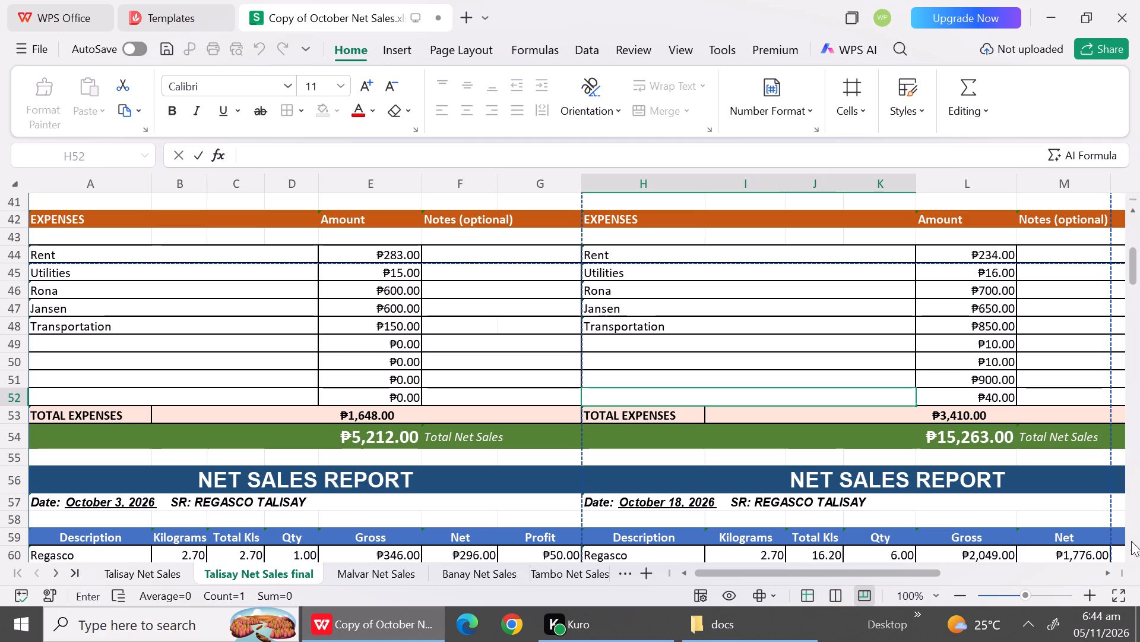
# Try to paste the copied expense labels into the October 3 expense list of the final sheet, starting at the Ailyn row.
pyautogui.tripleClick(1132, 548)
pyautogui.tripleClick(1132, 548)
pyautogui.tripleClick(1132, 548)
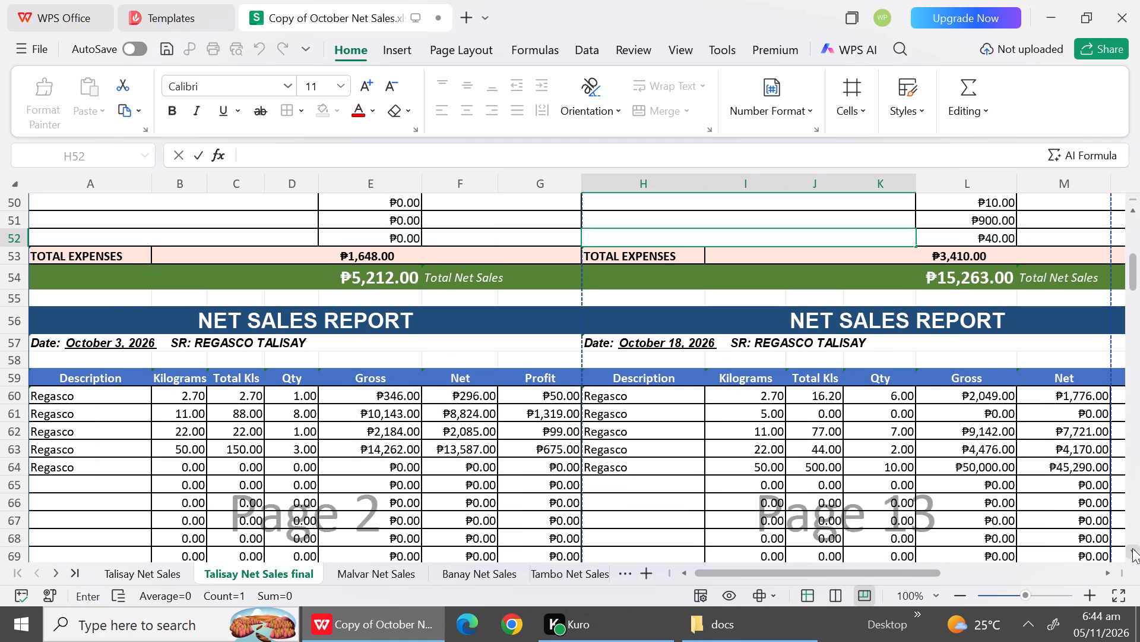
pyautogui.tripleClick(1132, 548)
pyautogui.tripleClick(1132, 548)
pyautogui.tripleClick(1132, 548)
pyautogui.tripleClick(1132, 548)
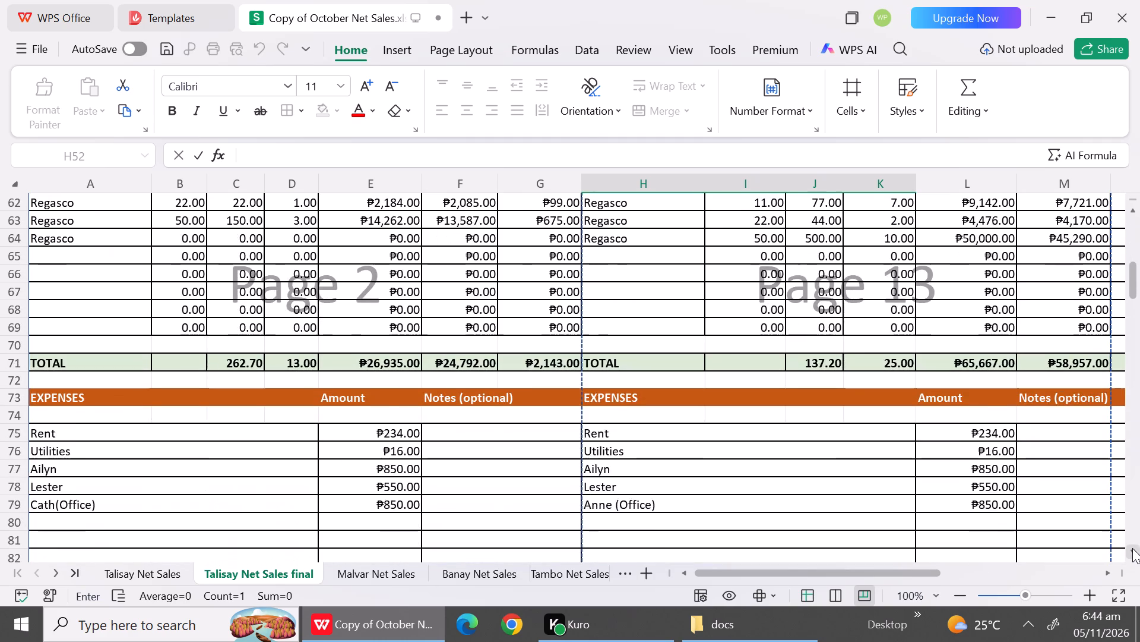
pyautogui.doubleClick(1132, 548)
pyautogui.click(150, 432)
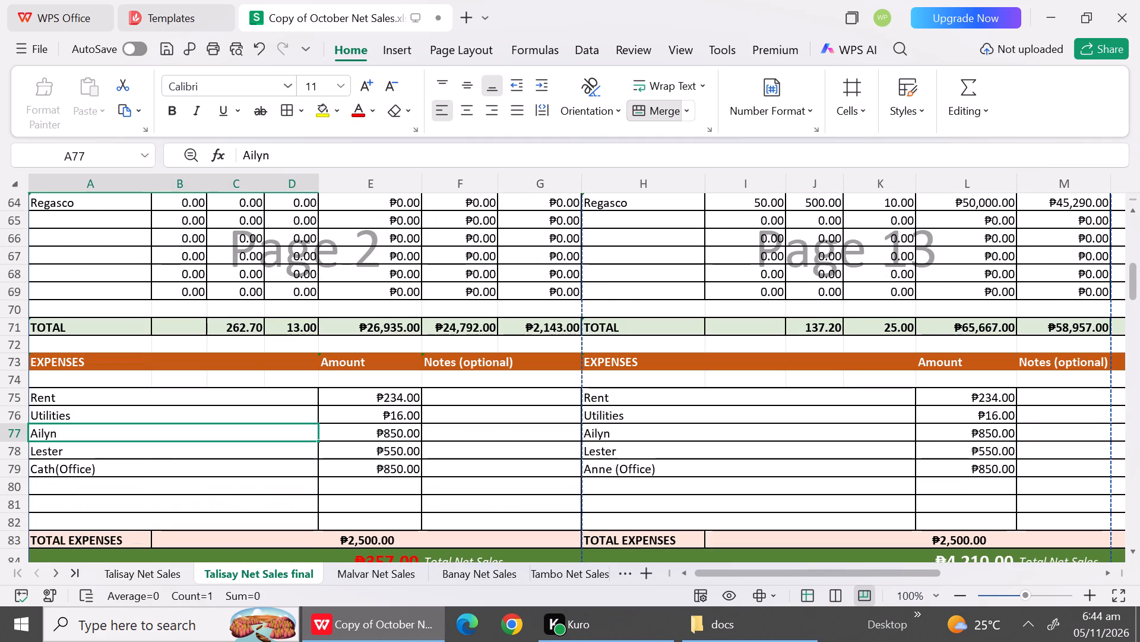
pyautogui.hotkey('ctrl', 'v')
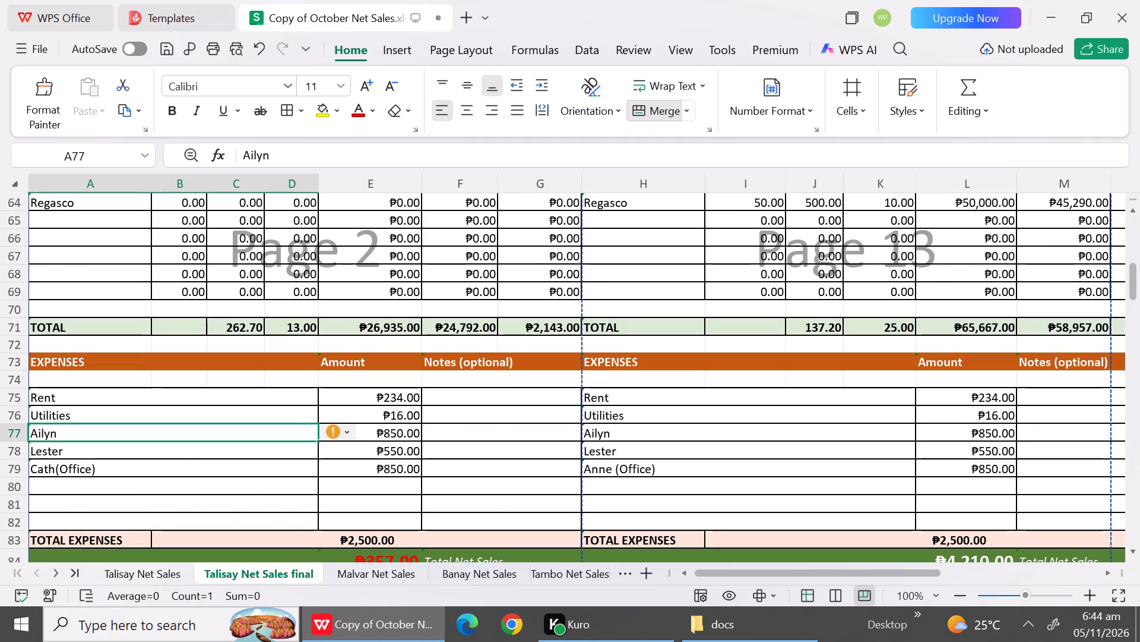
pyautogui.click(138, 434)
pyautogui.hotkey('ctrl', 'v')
# Copy the October 2 expense labels Rona, Jansen and Transportation over Ailyn, Lester and Cath(Office) in the October 3 expense list.
pyautogui.tripleClick(1132, 210)
pyautogui.tripleClick(1132, 210)
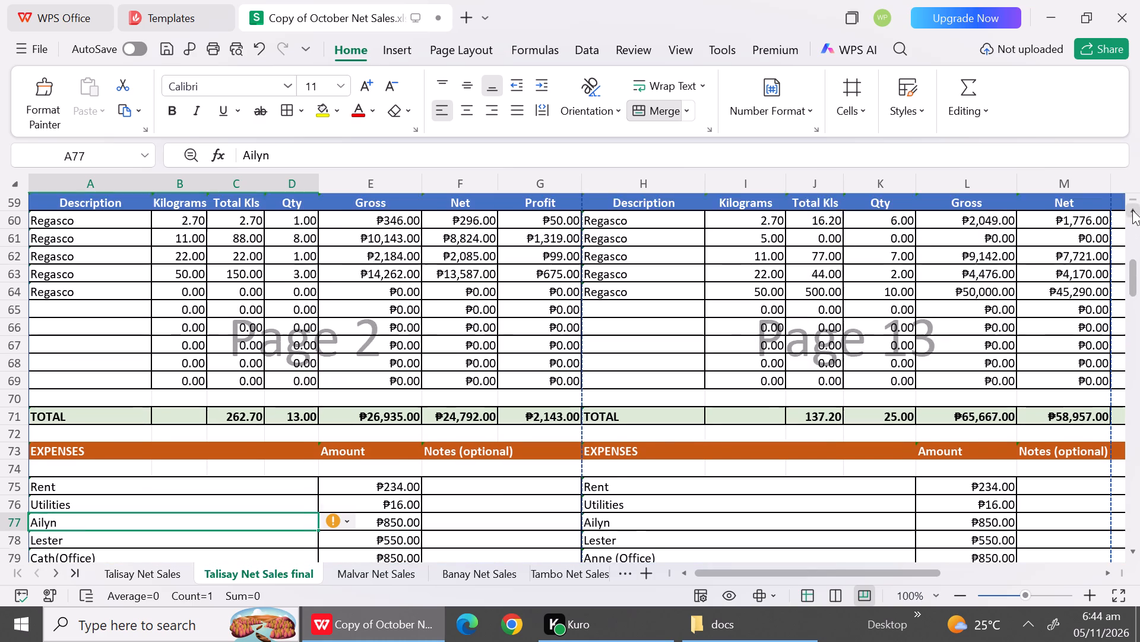
pyautogui.tripleClick(1132, 210)
pyautogui.tripleClick(1132, 210)
pyautogui.tripleClick(1132, 210)
pyautogui.tripleClick(1132, 210)
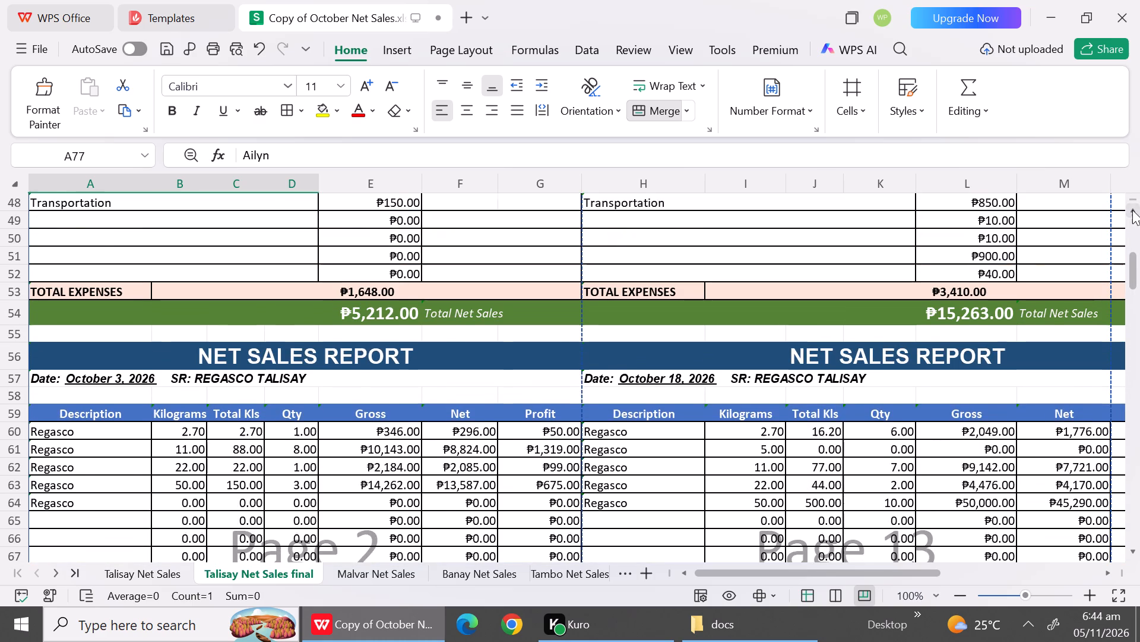
pyautogui.doubleClick(1132, 210)
pyautogui.moveTo(126, 235); pyautogui.dragTo(125, 265)
pyautogui.hotkey('ctrl', 'c')
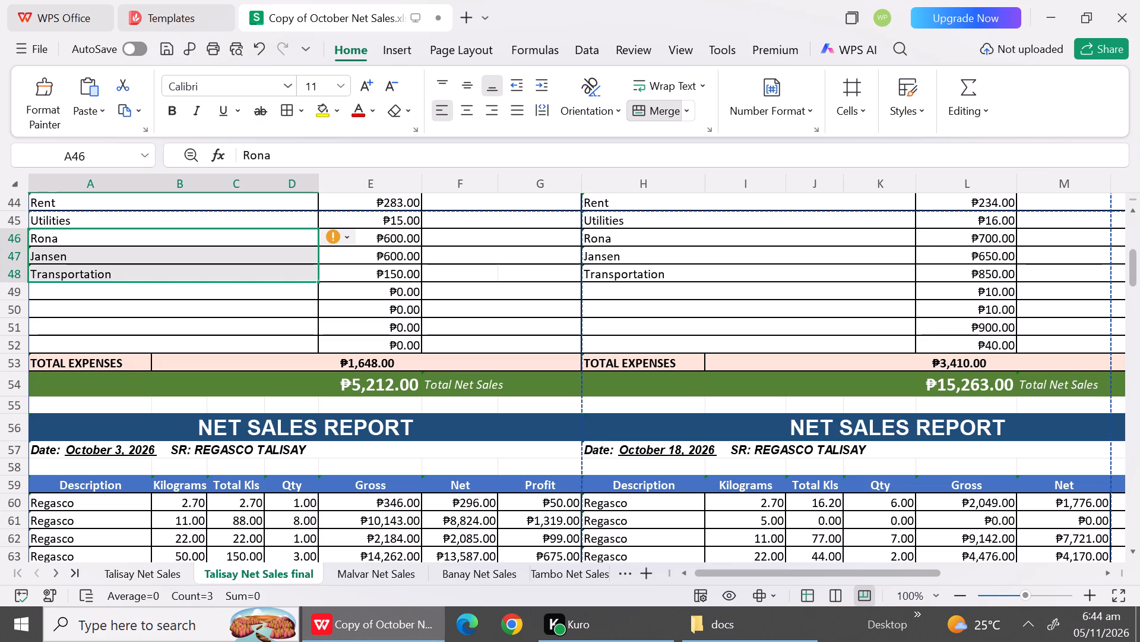
pyautogui.tripleClick(1130, 550)
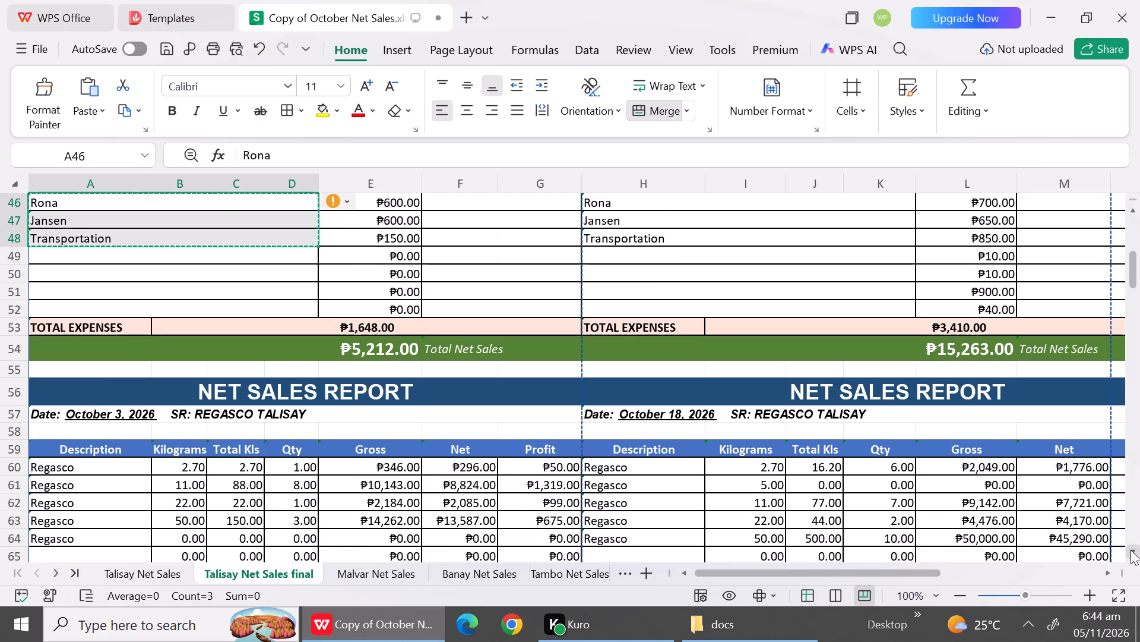
pyautogui.tripleClick(1130, 550)
pyautogui.tripleClick(1130, 550)
pyautogui.tripleClick(1130, 550)
pyautogui.tripleClick(1130, 550)
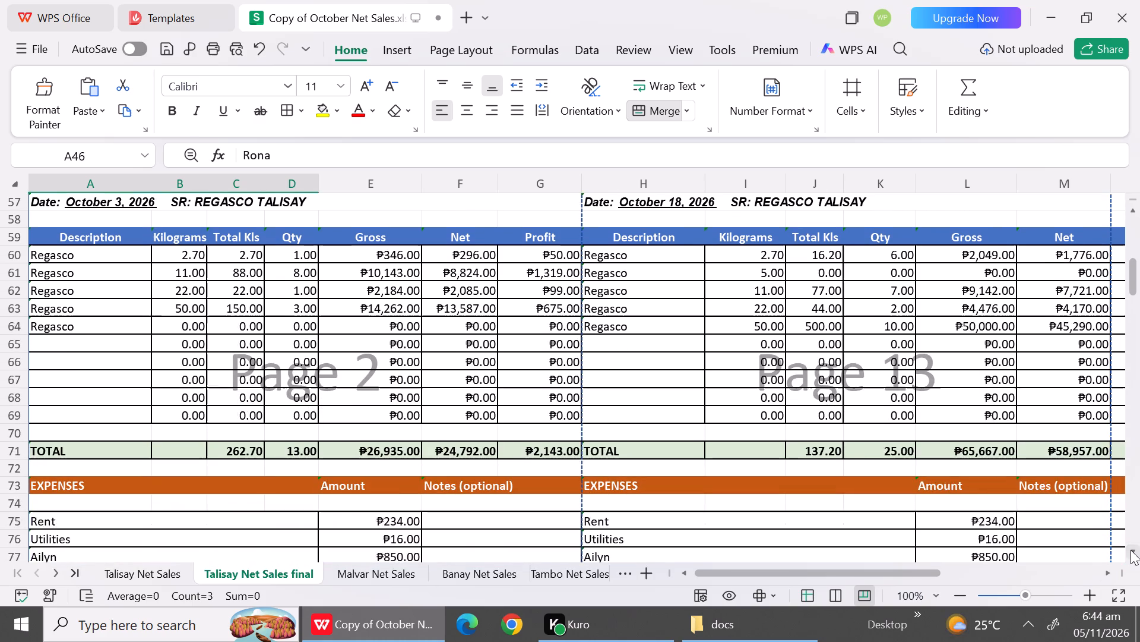
pyautogui.tripleClick(1130, 550)
pyautogui.tripleClick(1130, 550)
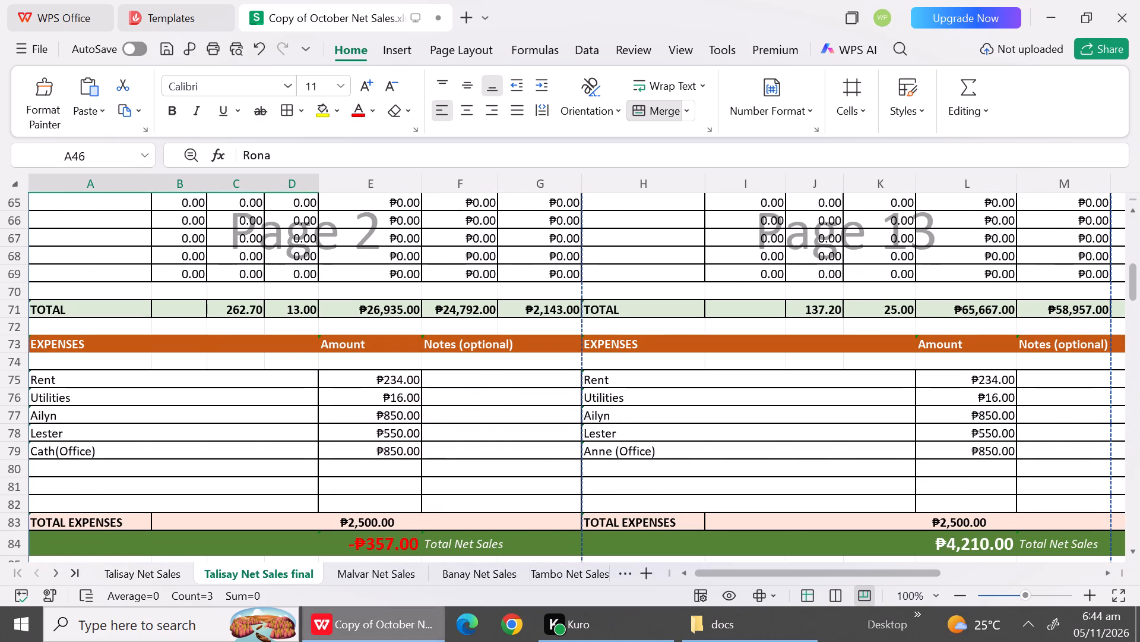
pyautogui.click(60, 422)
pyautogui.hotkey('ctrl', 'v')
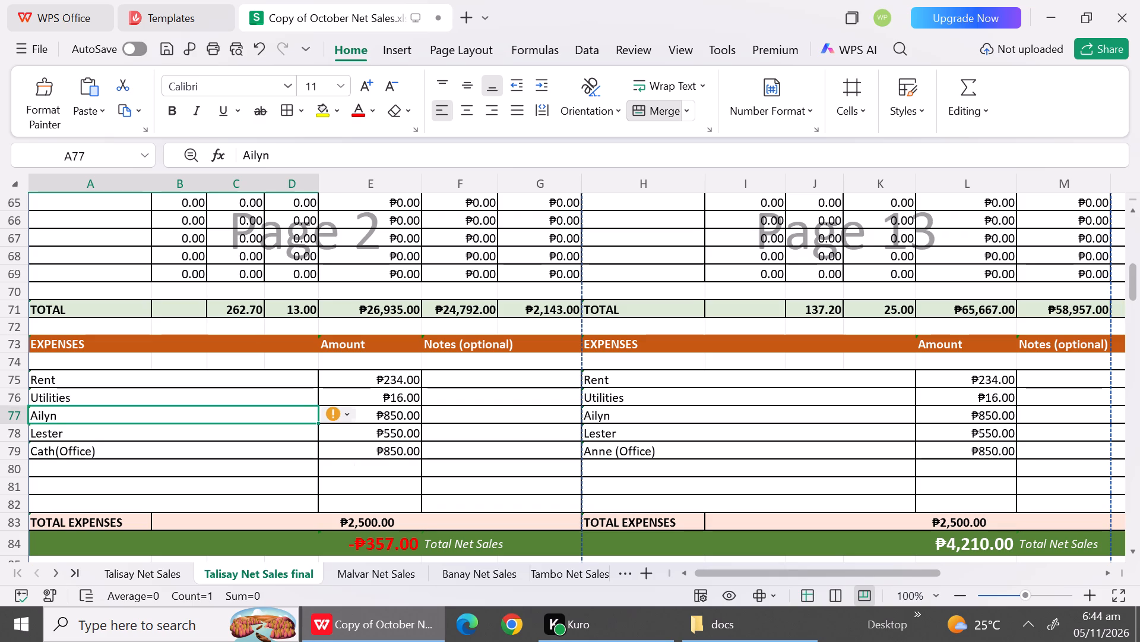
# Paste the labels Rona, Jansen and Transportation over Ailyn, Lester and Anne (Office) in the adjacent October 18 expense list.
pyautogui.click(612, 416)
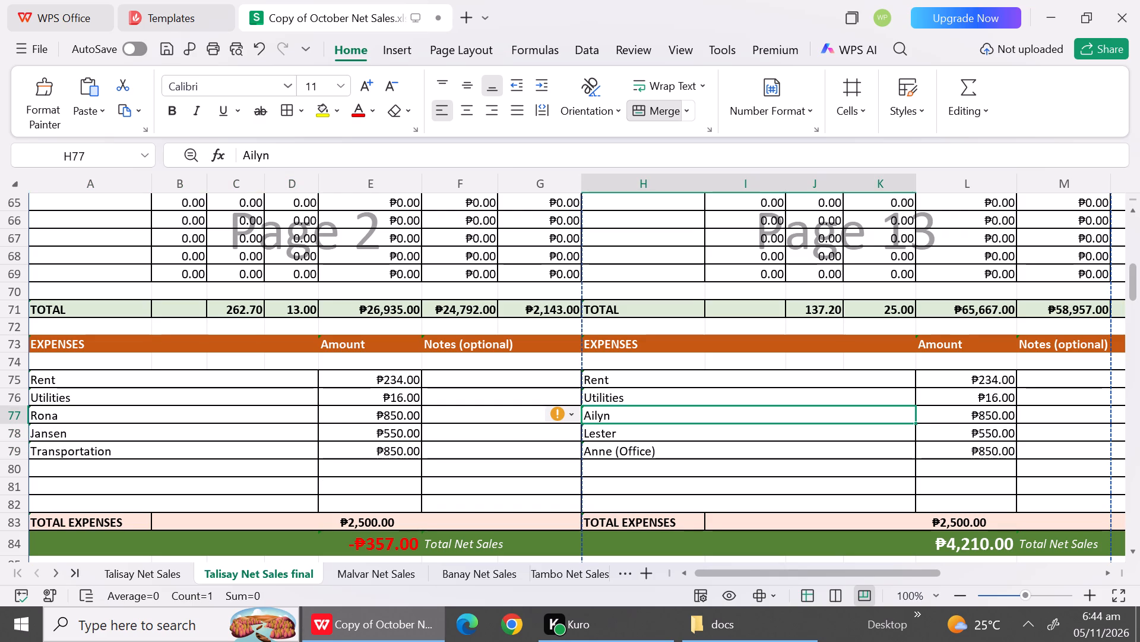
pyautogui.hotkey('ctrl', 'v')
pyautogui.click(172, 464)
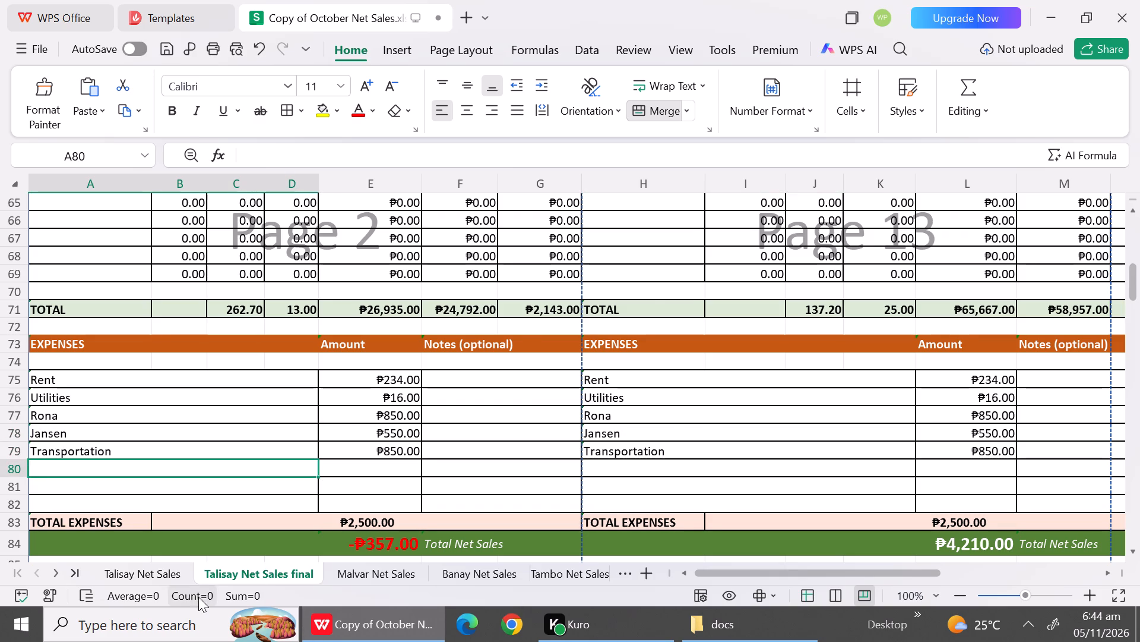
# Copy the October 3 expense amounts 283, 15, 600, 600, 150 and 150 from Talisay Net Sales into the final sheet, starting at Rent.
pyautogui.click(166, 574)
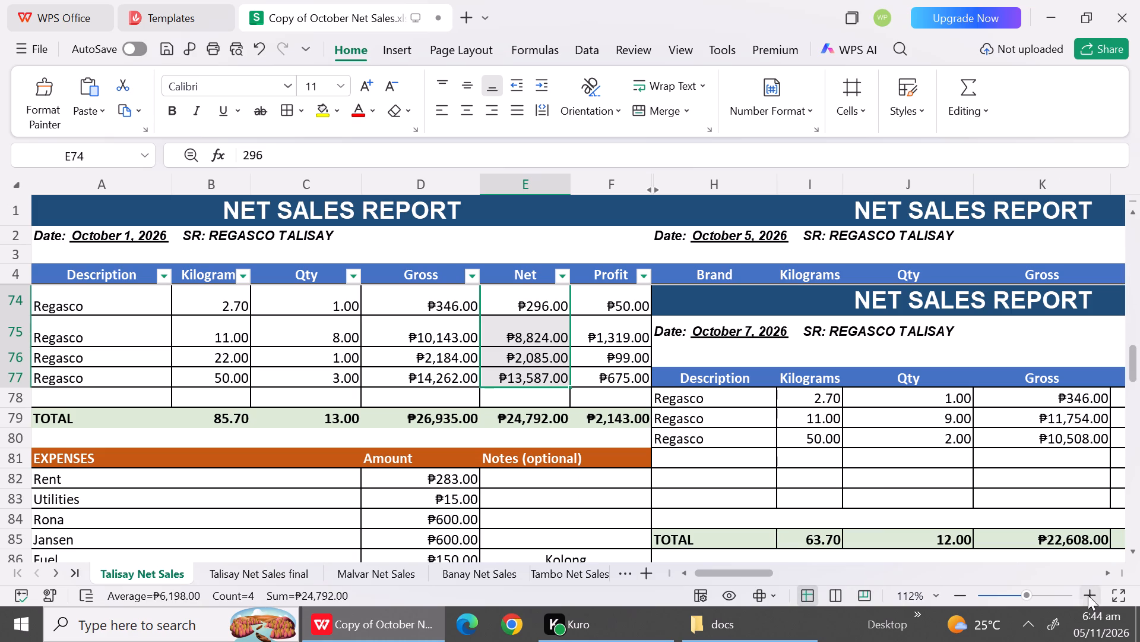
pyautogui.tripleClick(1134, 551)
pyautogui.tripleClick(1134, 551)
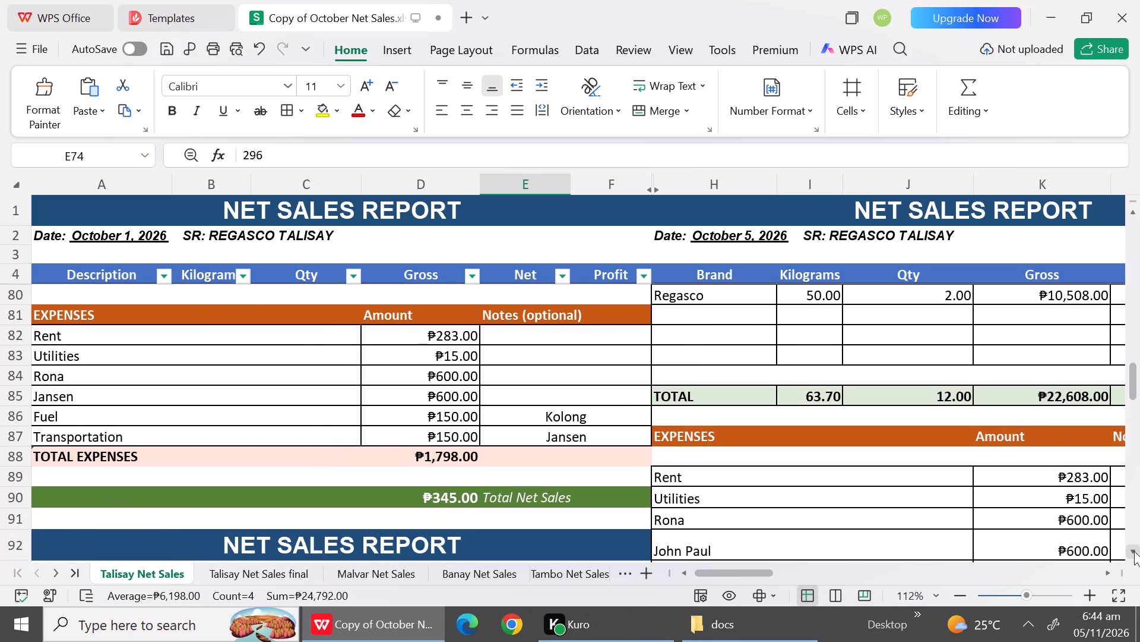
pyautogui.click(1134, 551)
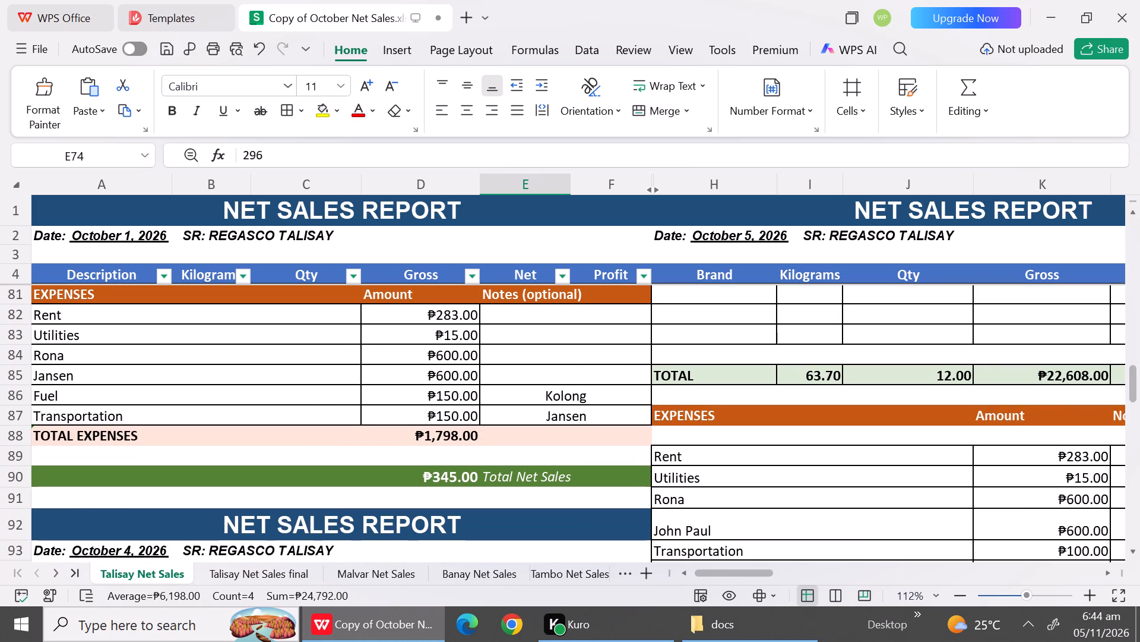
pyautogui.moveTo(467, 317); pyautogui.dragTo(458, 414)
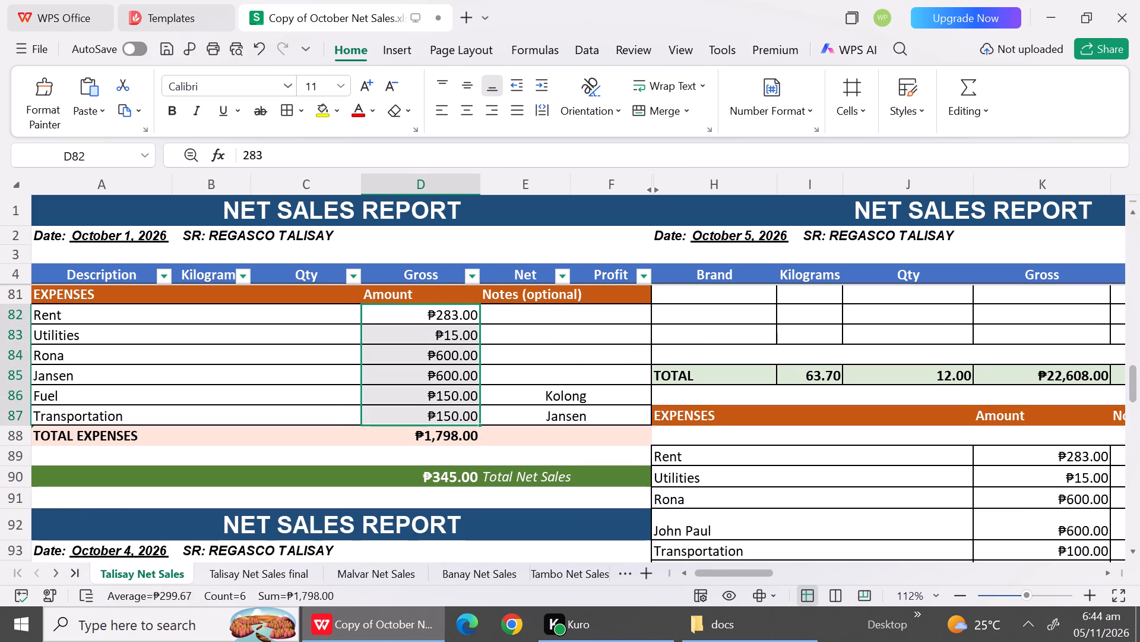
pyautogui.hotkey('ctrl', 'c')
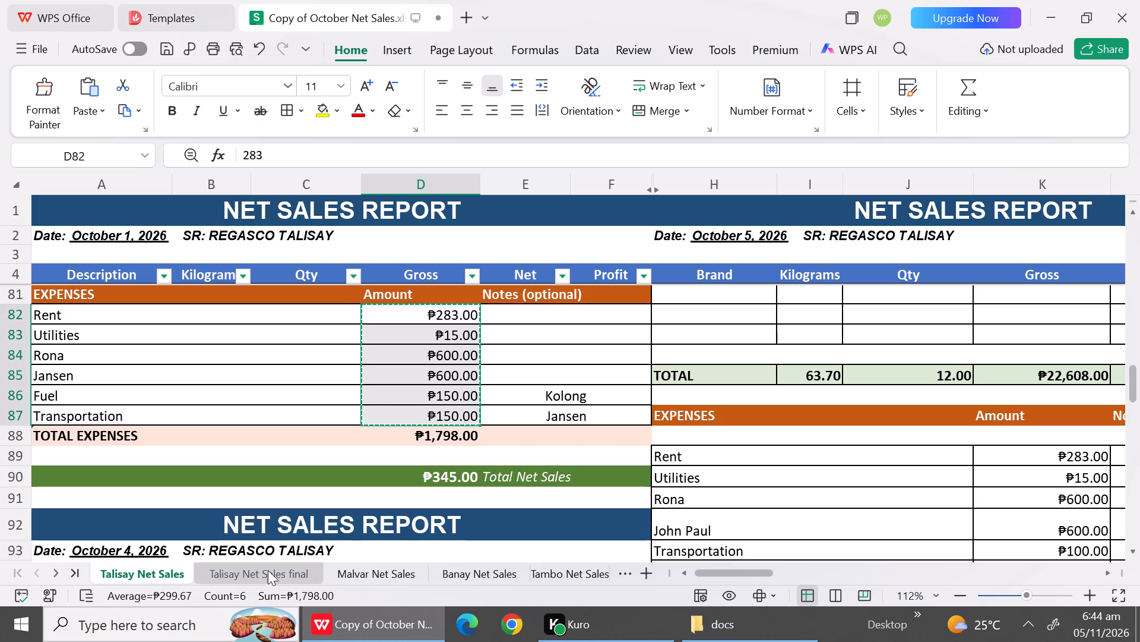
pyautogui.click(271, 580)
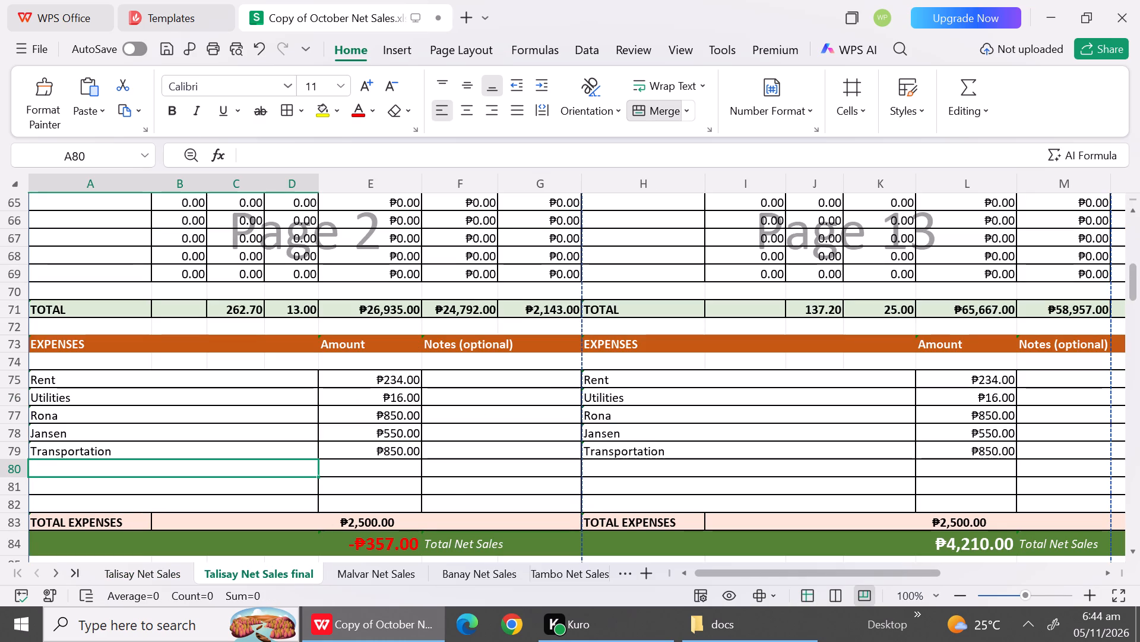
pyautogui.click(395, 383)
pyautogui.hotkey('ctrl', 'v')
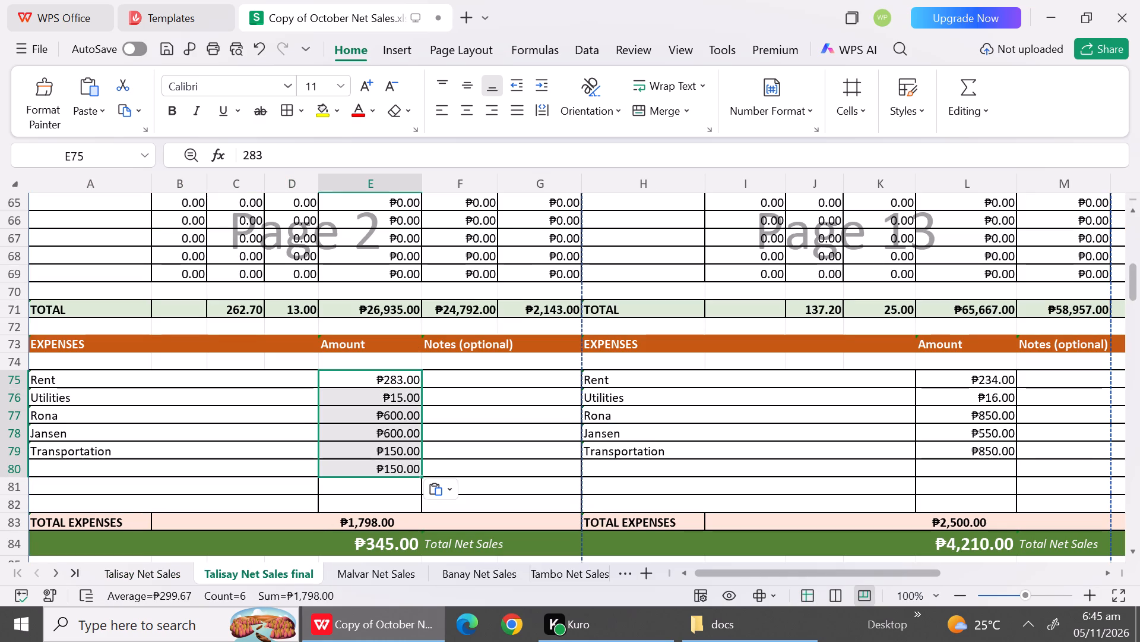
# Label the expense row below Transportation in the October 3 block as Fuel and set its amount to 500.
pyautogui.click(148, 465)
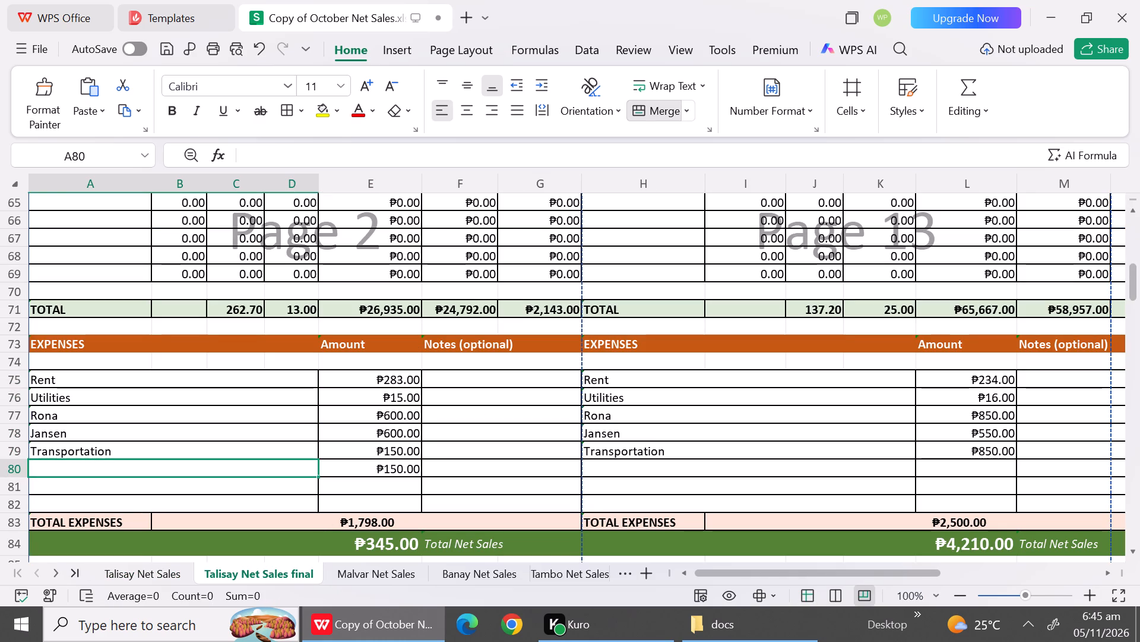
pyautogui.write('Fy')
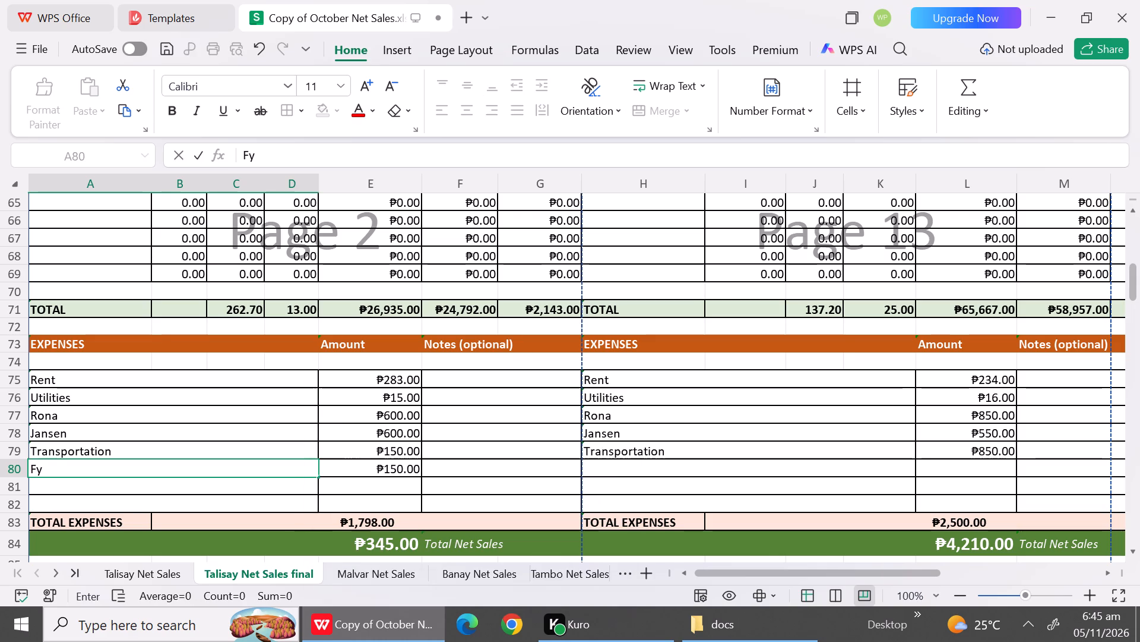
pyautogui.press('BackSpace')
pyautogui.write('uel')
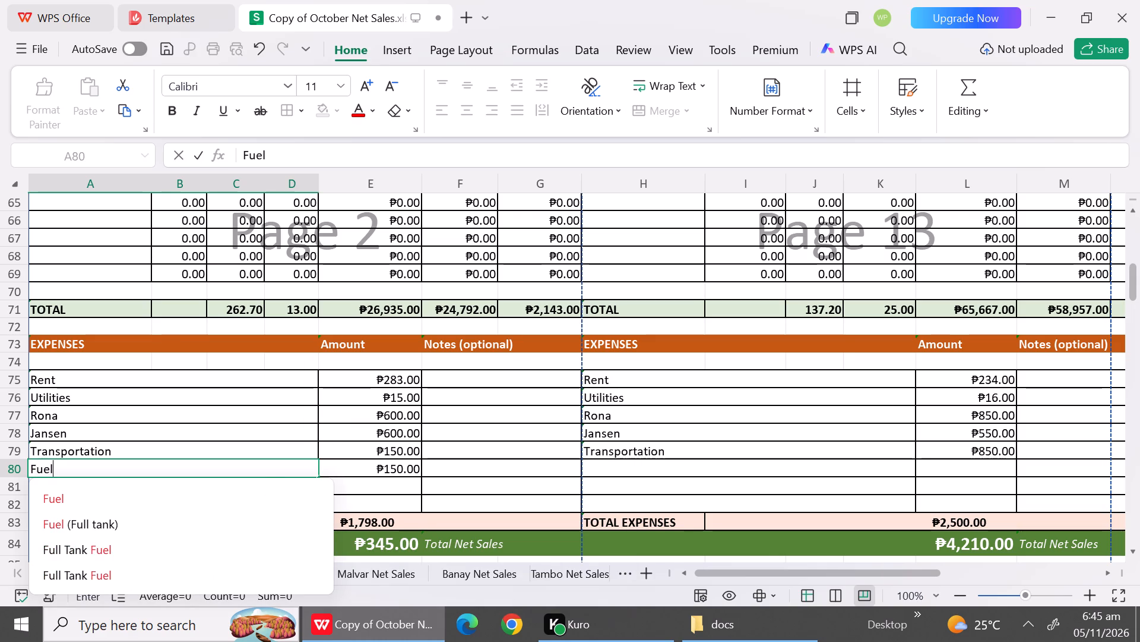
pyautogui.click(384, 474)
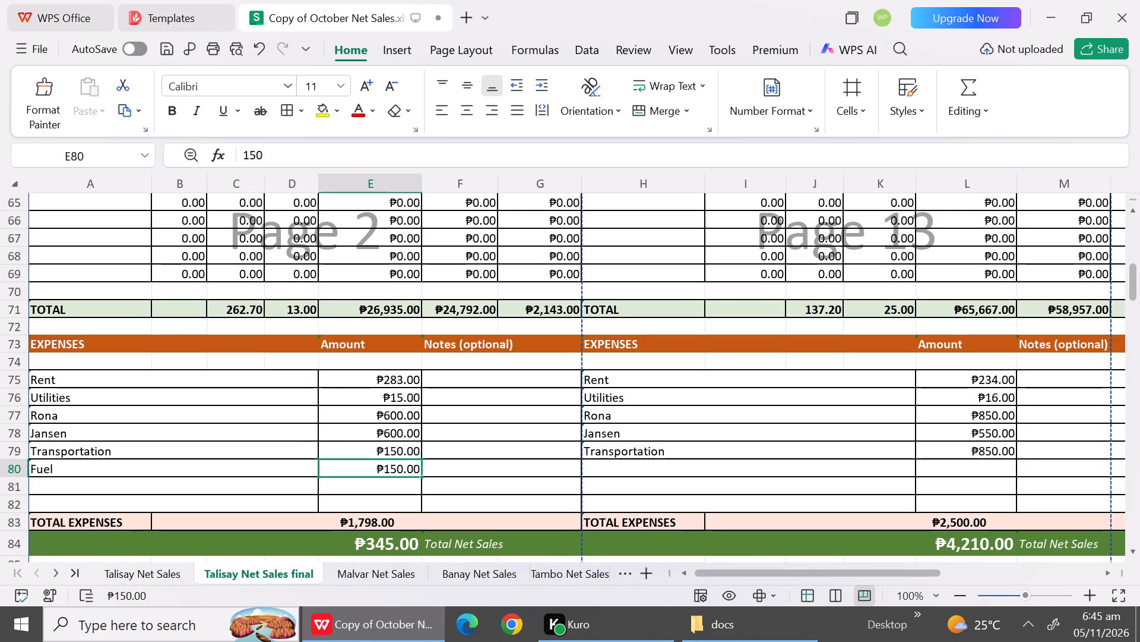
pyautogui.write('500')
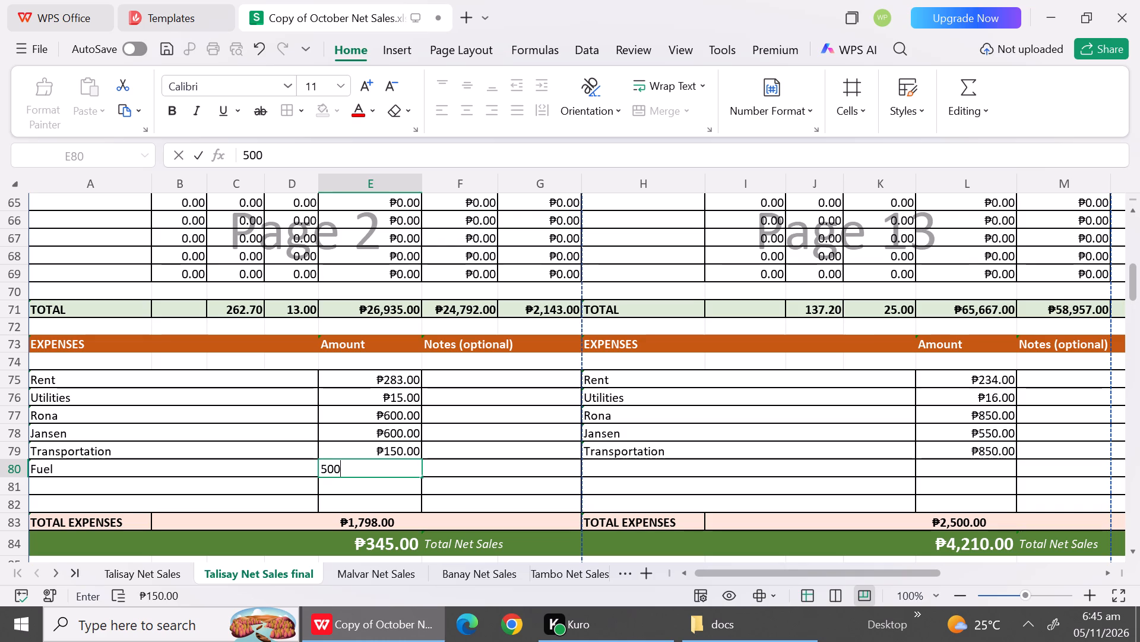
pyautogui.click(202, 487)
# Return to the October 3 expenses in the Talisay Net Sales sheet.
pyautogui.click(152, 577)
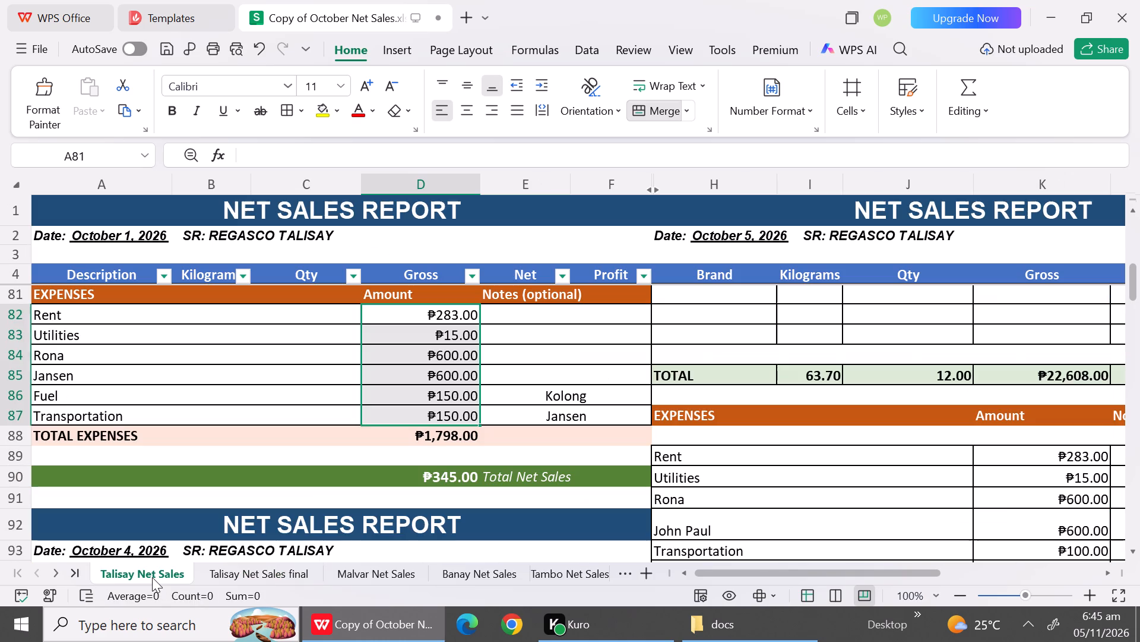
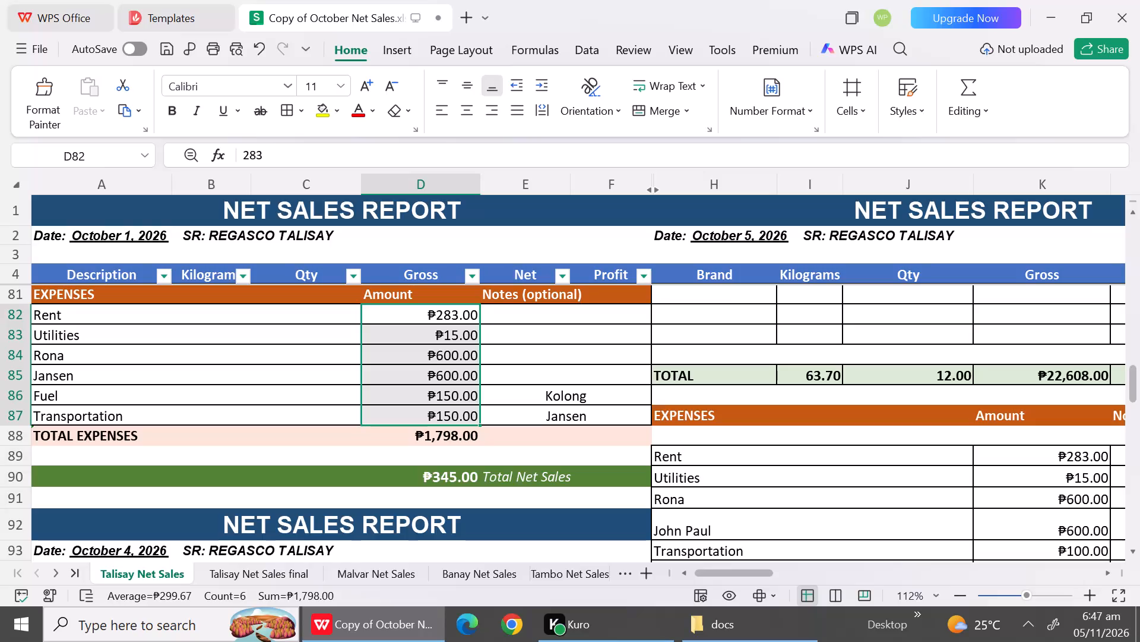
# Copy the note Kolong from the Fuel row of the October 3 expenses in Talisay Net Sales for the final sheet.
pyautogui.click(254, 569)
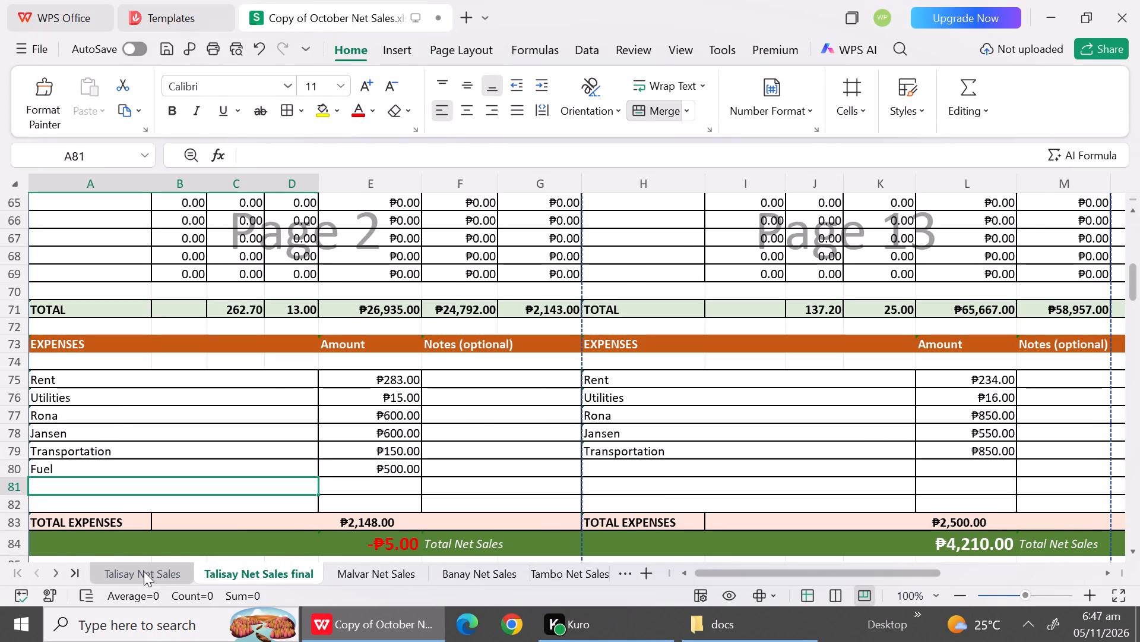
pyautogui.click(144, 571)
pyautogui.click(564, 395)
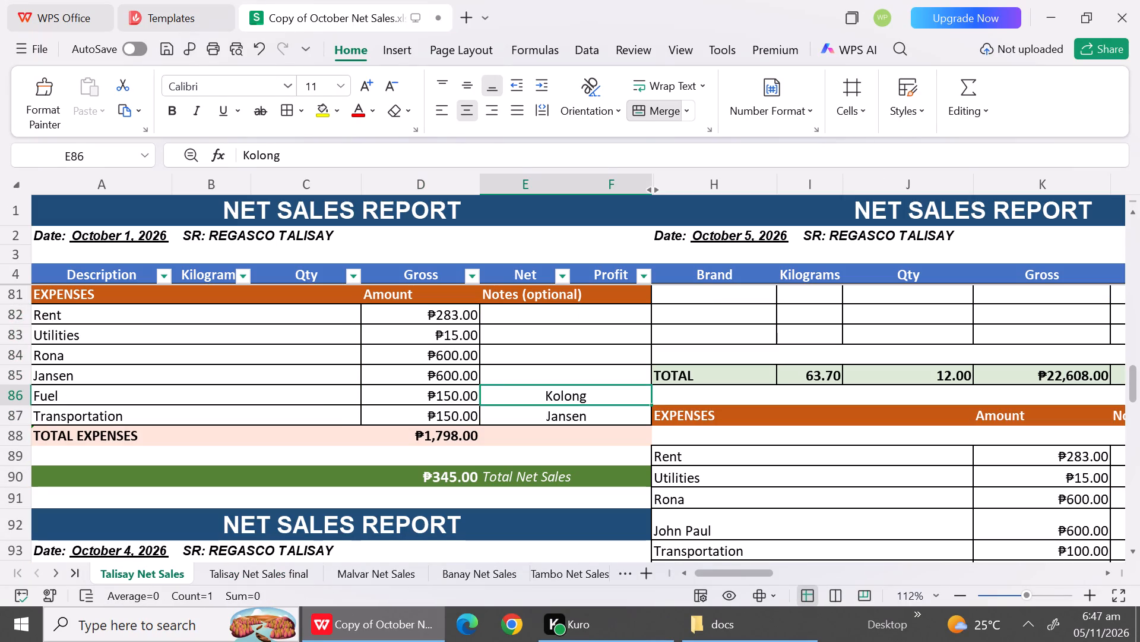
pyautogui.hotkey('ctrl', 'c')
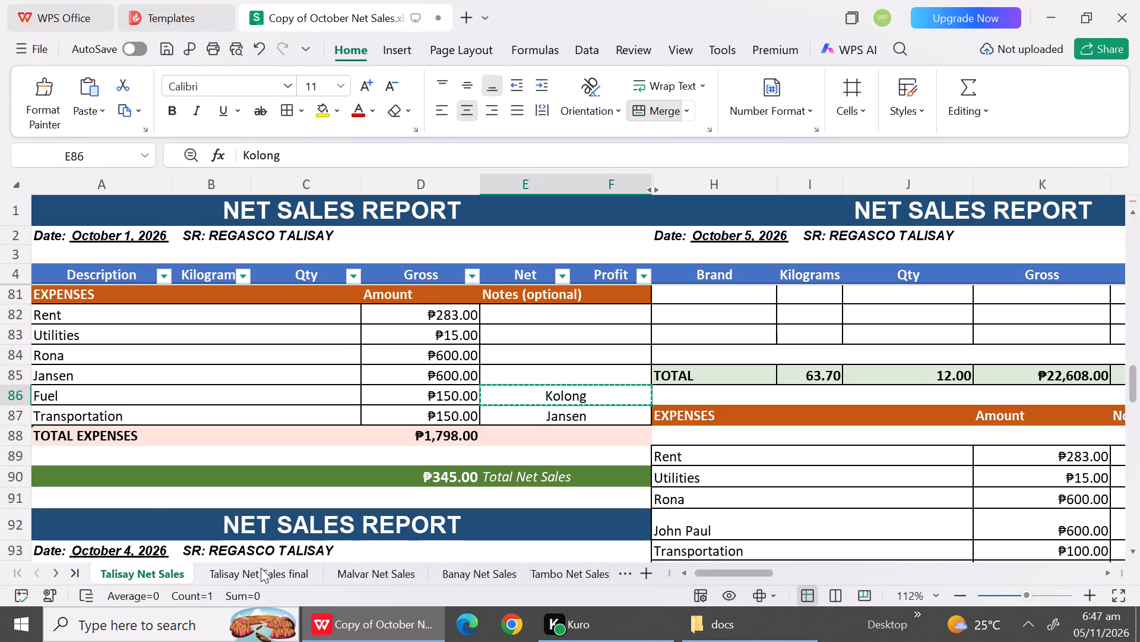
pyautogui.click(265, 581)
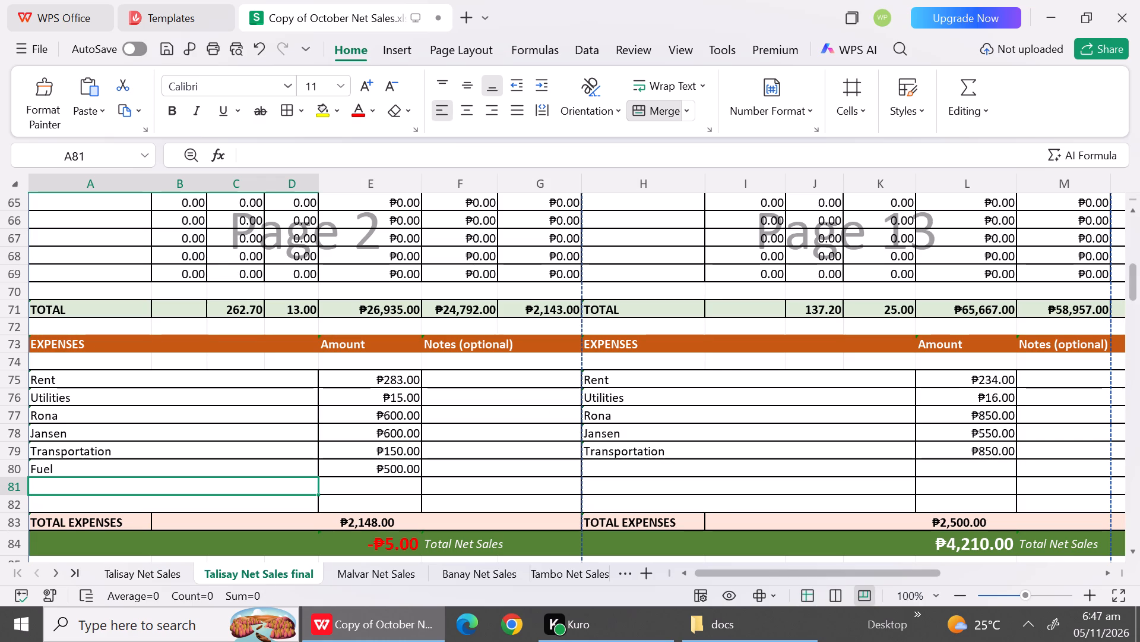
pyautogui.click(512, 474)
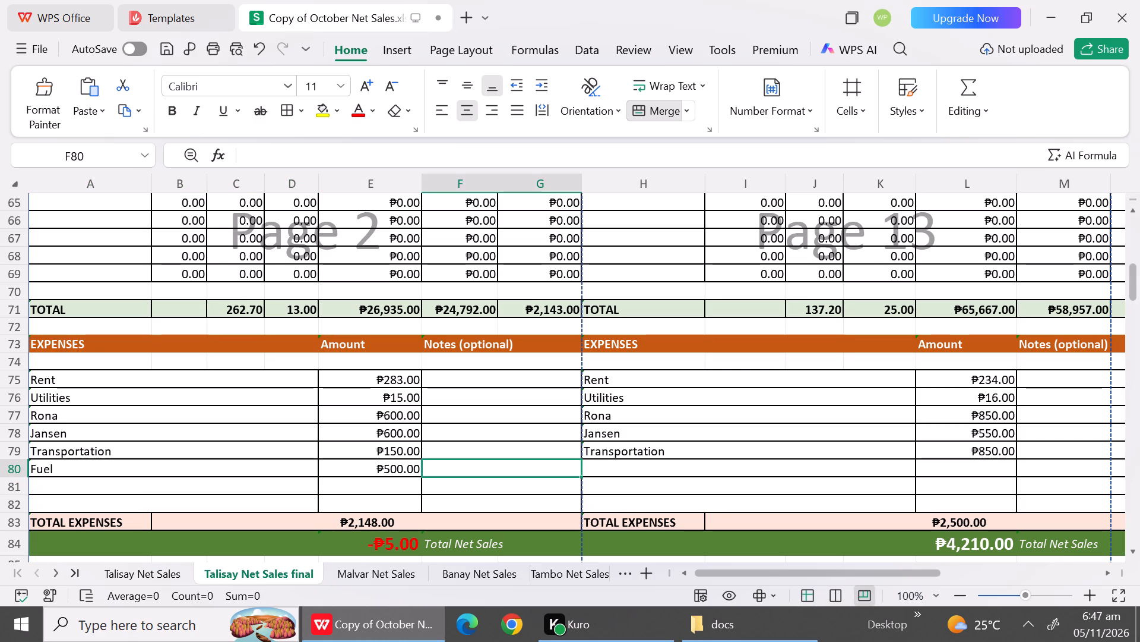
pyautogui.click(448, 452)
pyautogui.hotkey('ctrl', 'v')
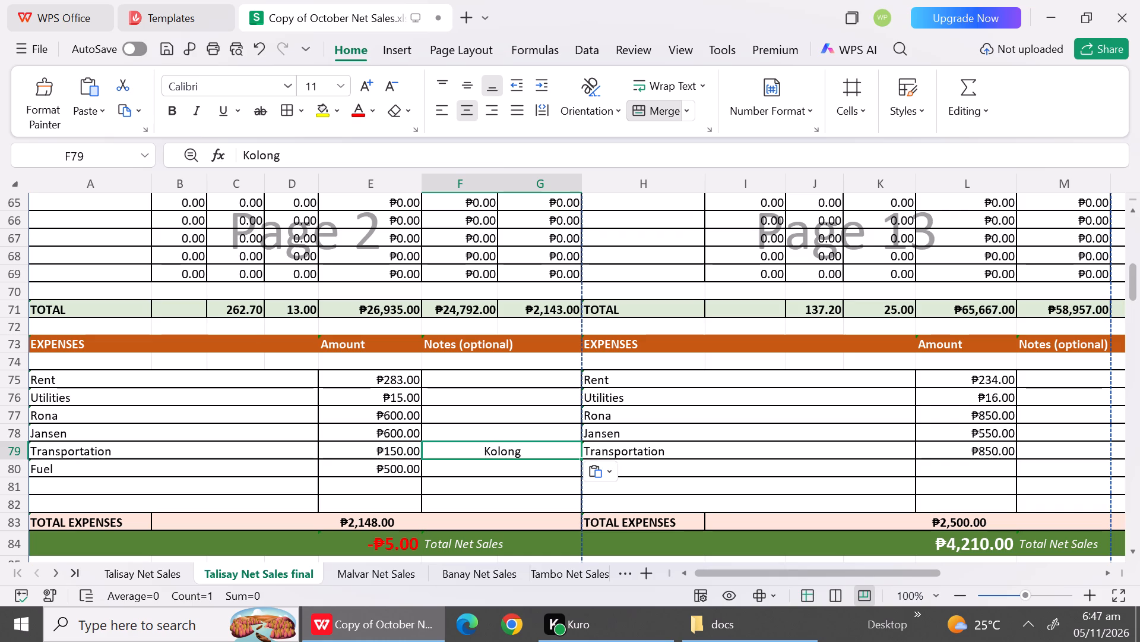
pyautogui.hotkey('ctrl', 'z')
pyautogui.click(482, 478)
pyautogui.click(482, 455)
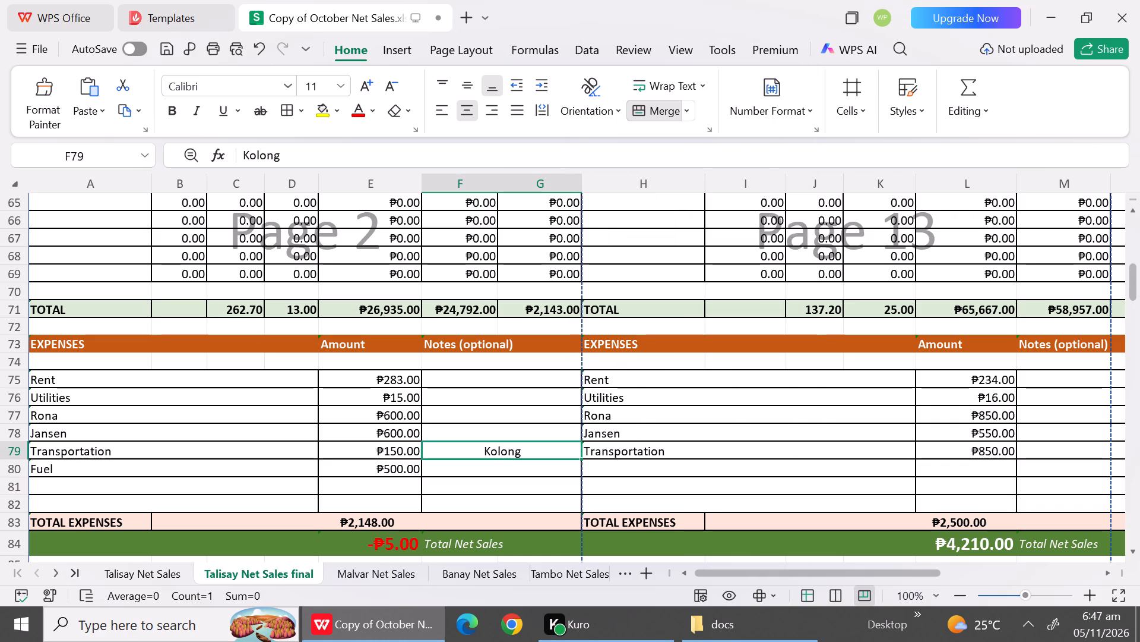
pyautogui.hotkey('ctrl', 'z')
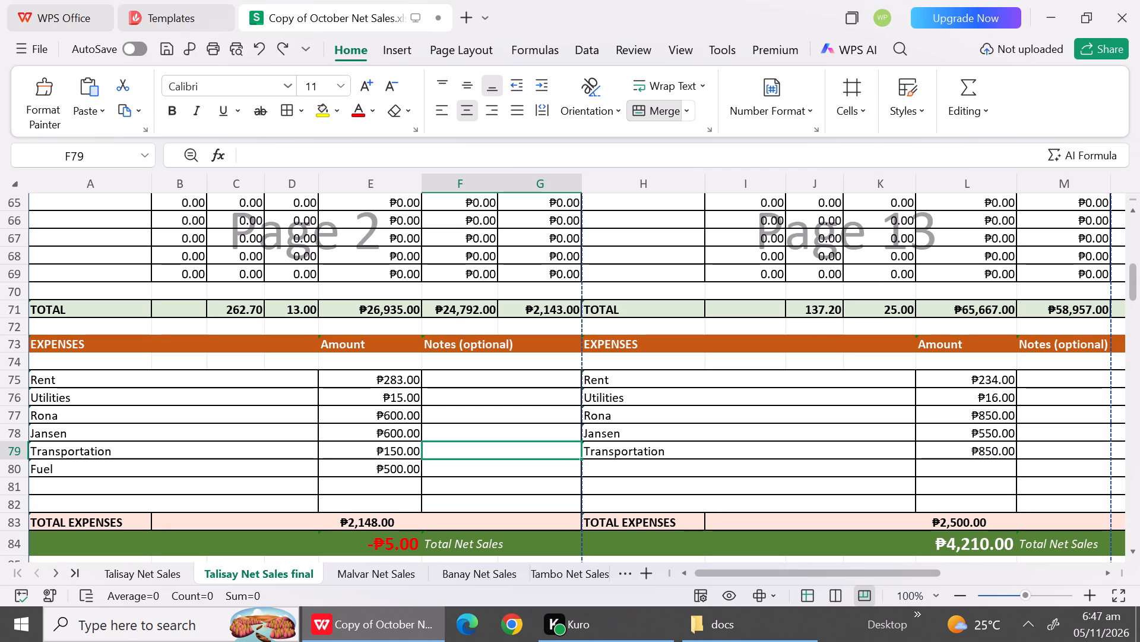
# Paste the note Kolong beside Fuel in the October 3 expenses of the final sheet.
pyautogui.click(454, 477)
pyautogui.hotkey('ctrl', 'v')
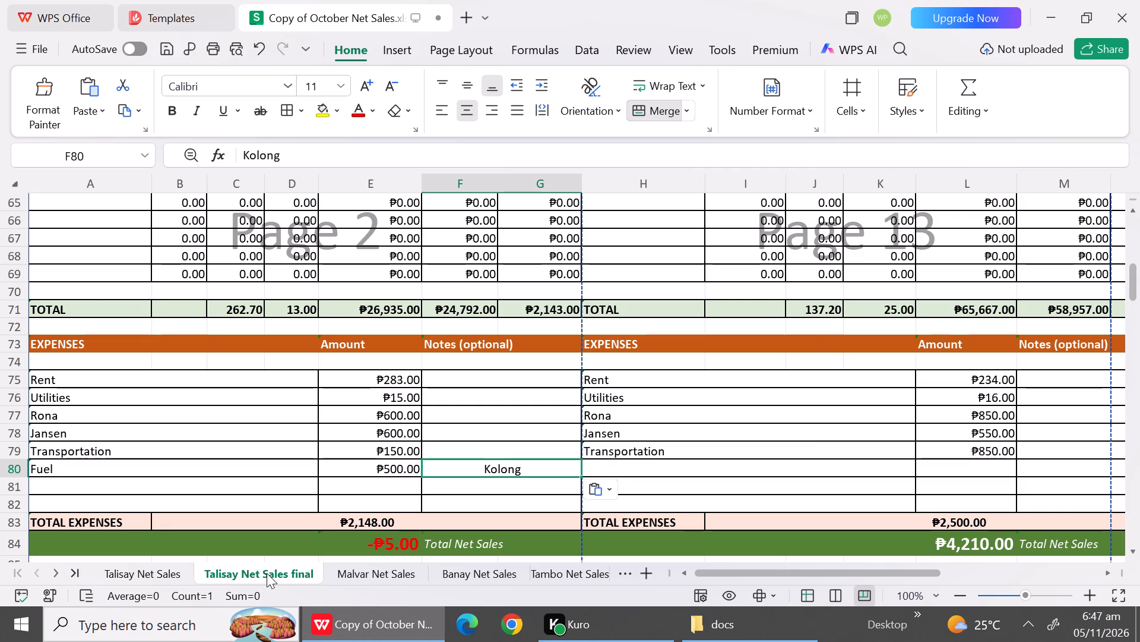
# Copy the Transportation note Jansen from the October 3 expenses in Talisay Net Sales to the Transportation row in the final sheet.
pyautogui.click(164, 575)
pyautogui.click(588, 425)
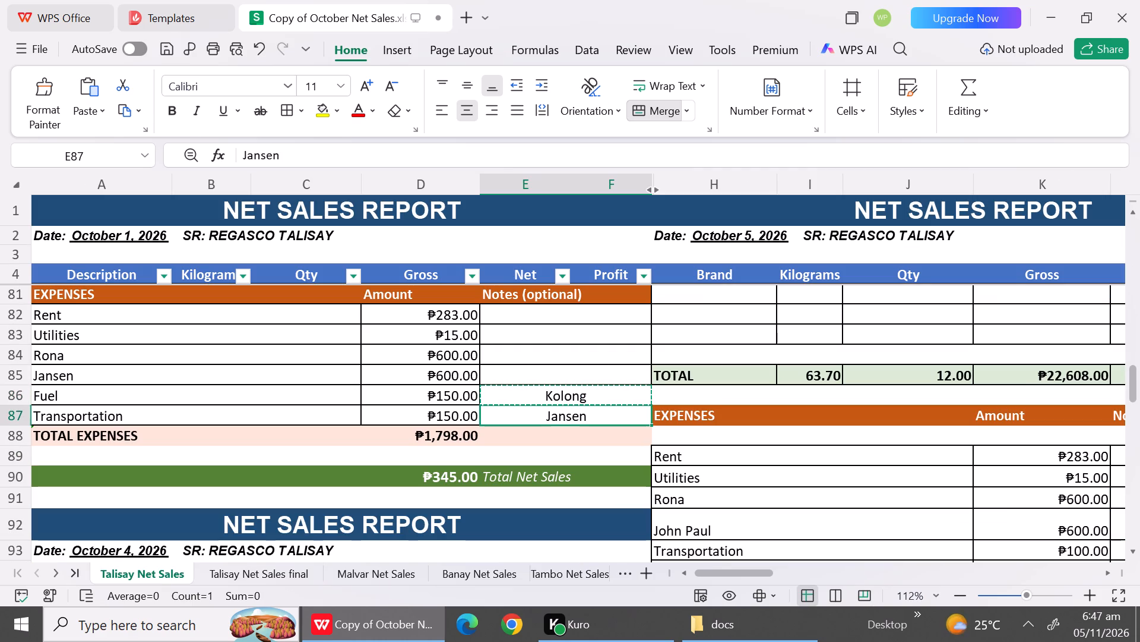
pyautogui.hotkey('ctrl', 'c')
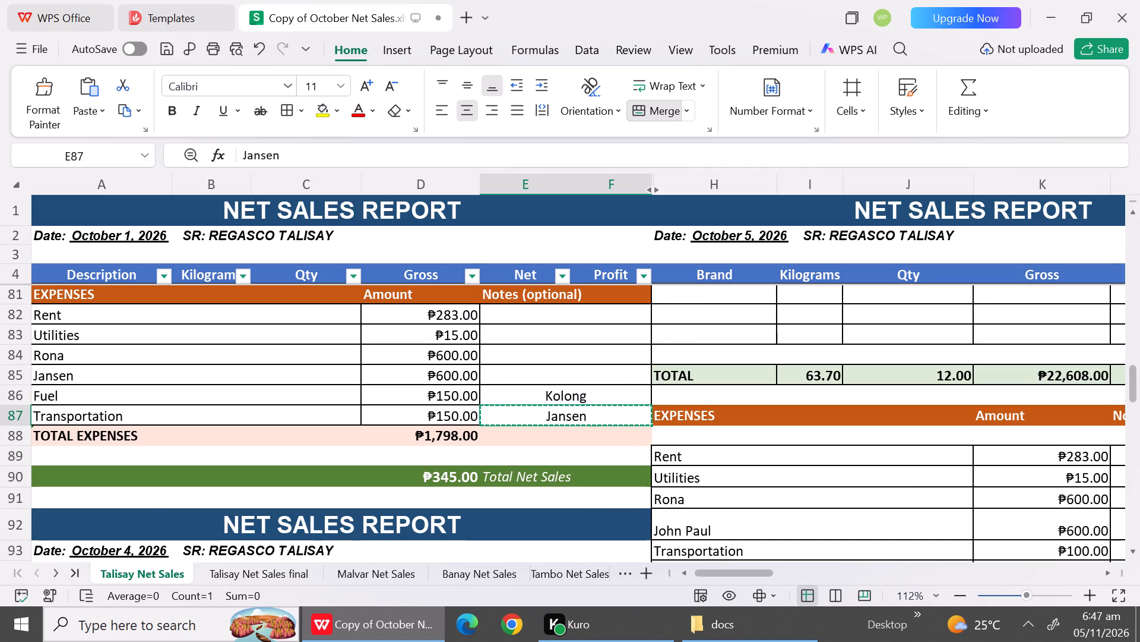
pyautogui.moveTo(273, 564); pyautogui.dragTo(487, 452)
pyautogui.click(487, 452)
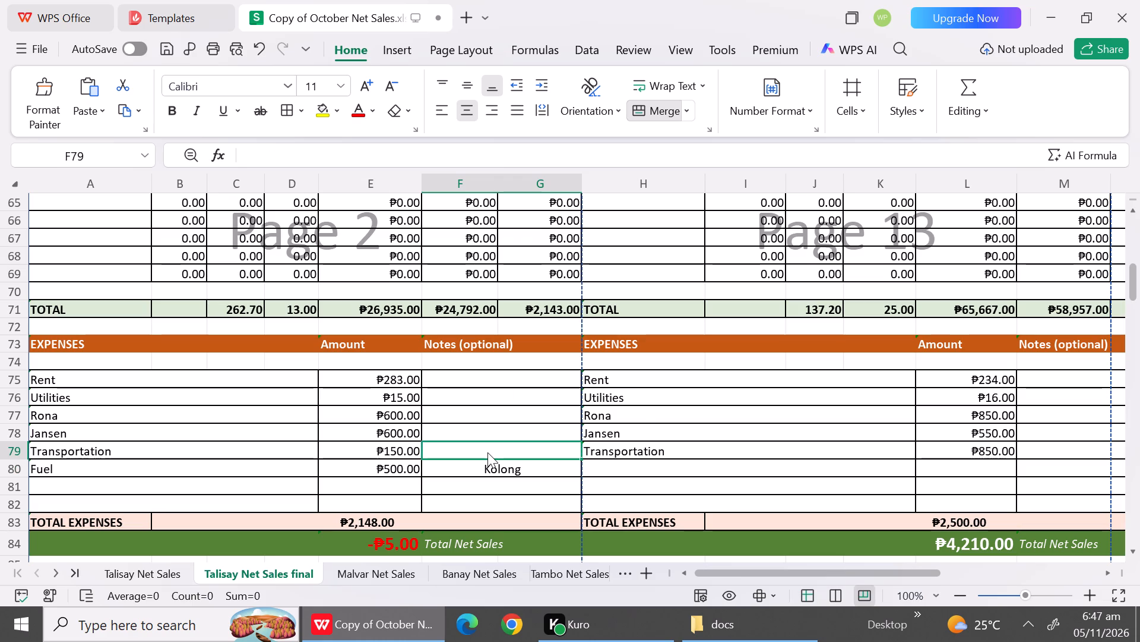
pyautogui.hotkey('ctrl', 'v')
pyautogui.click(255, 451)
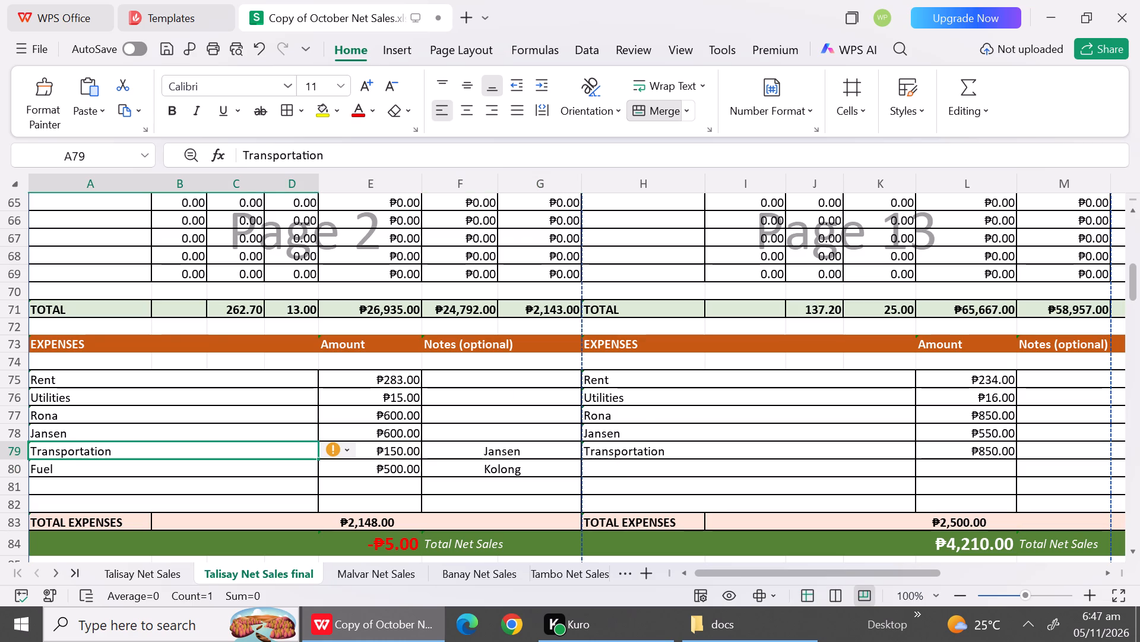
# Copy the October 4 quantities 9 and 2 from Talisay Net Sales into the first two October 4 quantity cells of the final sheet.
pyautogui.click(153, 581)
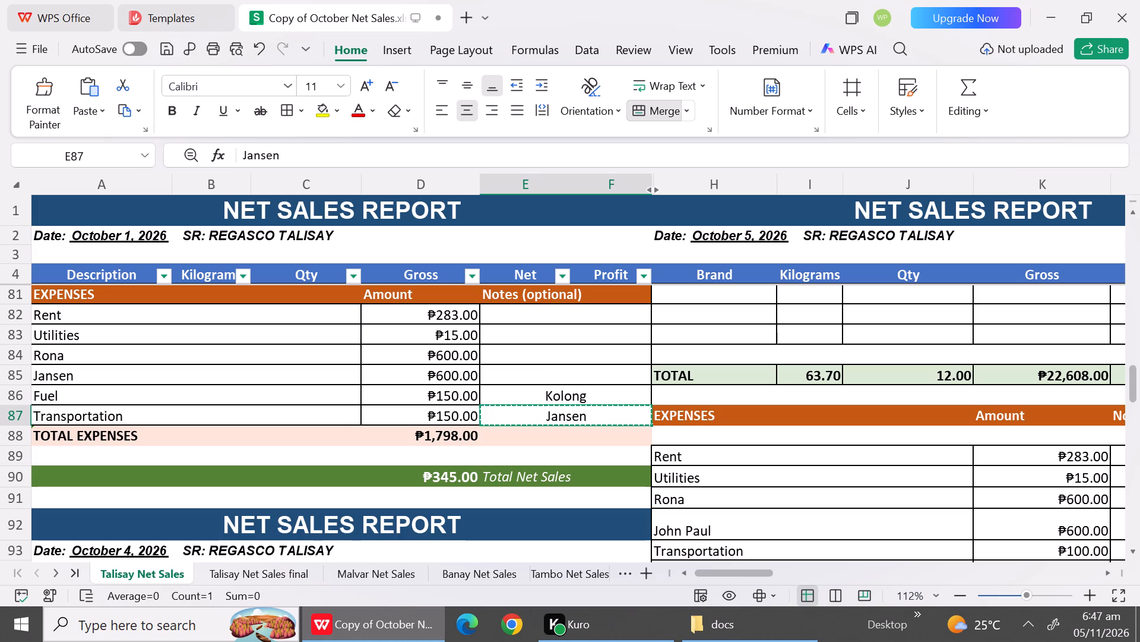
pyautogui.tripleClick(1136, 554)
pyautogui.click(1136, 554)
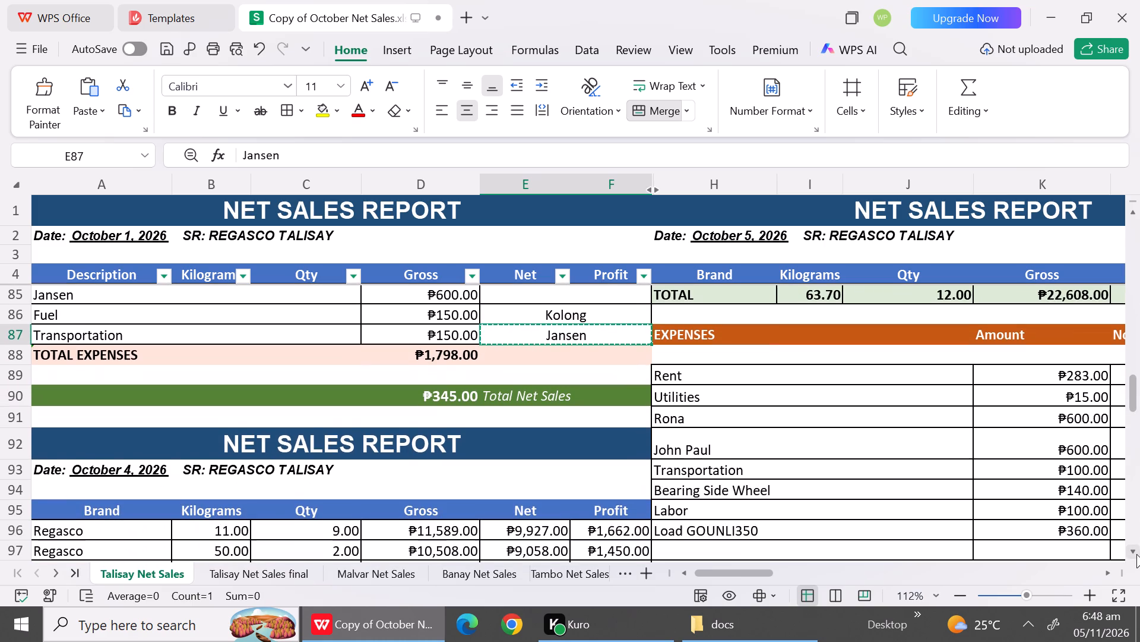
pyautogui.tripleClick(1136, 554)
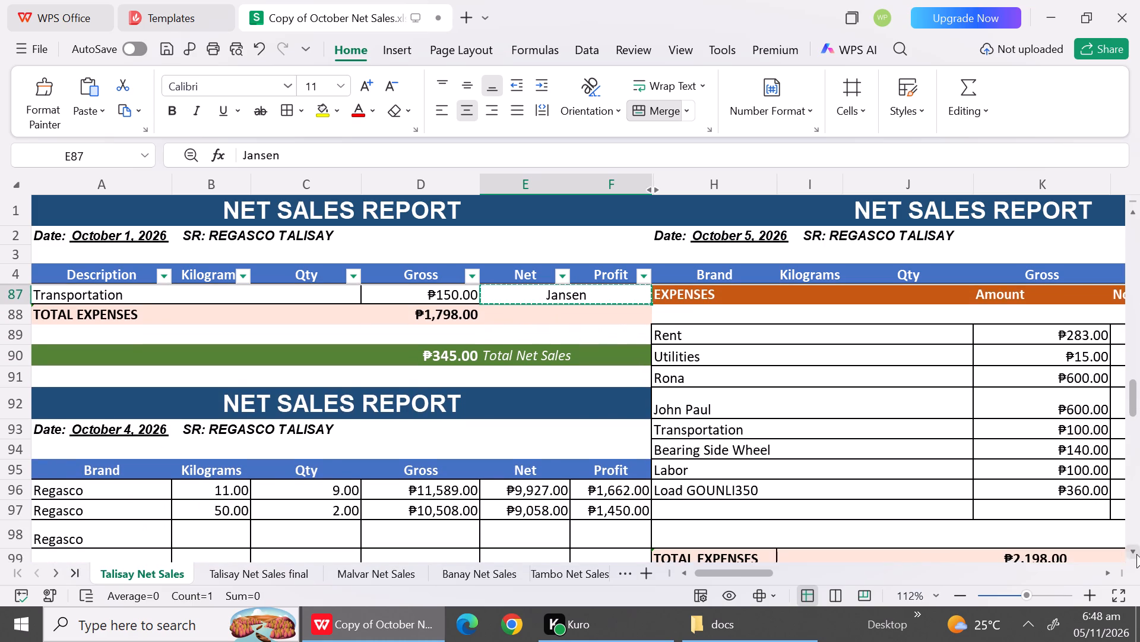
pyautogui.click(1136, 554)
pyautogui.tripleClick(1136, 554)
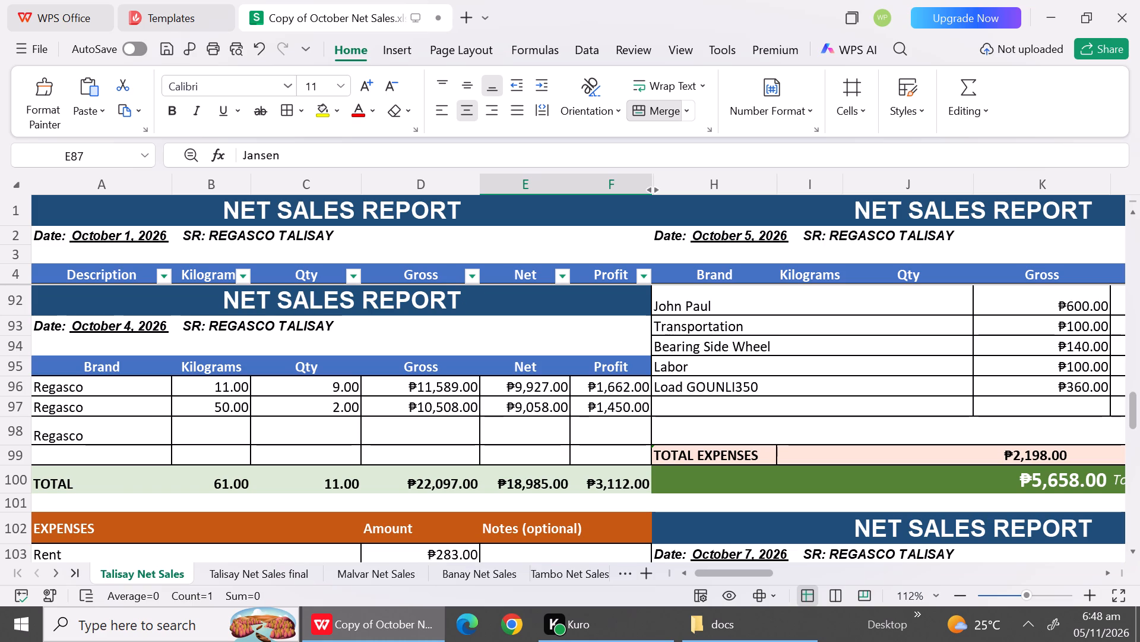
pyautogui.moveTo(332, 389); pyautogui.dragTo(331, 404)
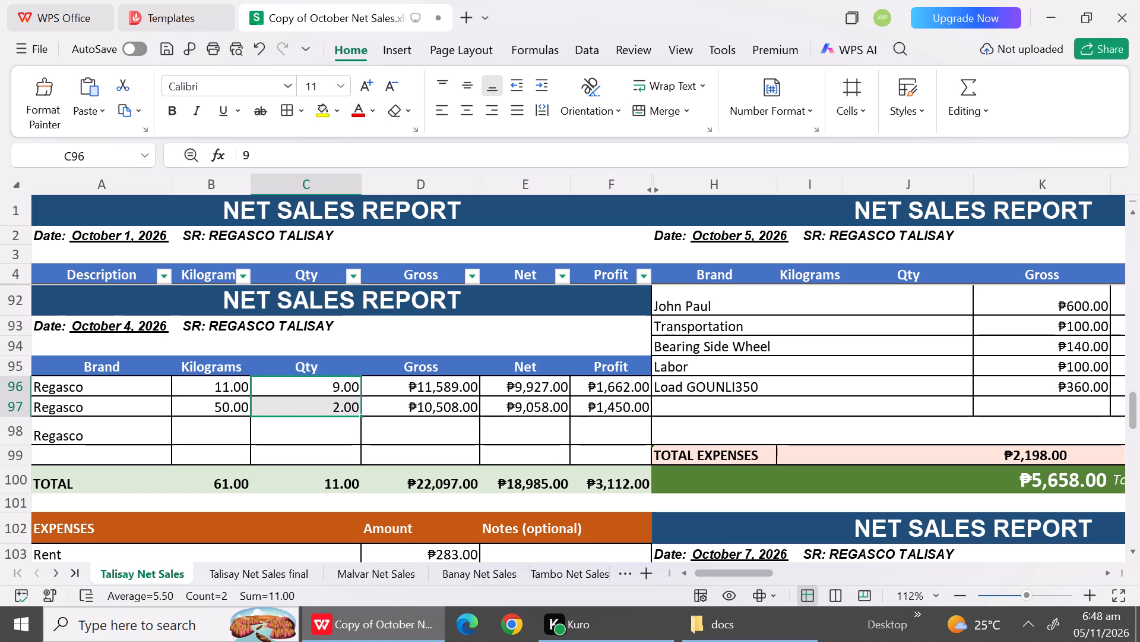
pyautogui.hotkey('ctrl', 'c')
pyautogui.click(248, 574)
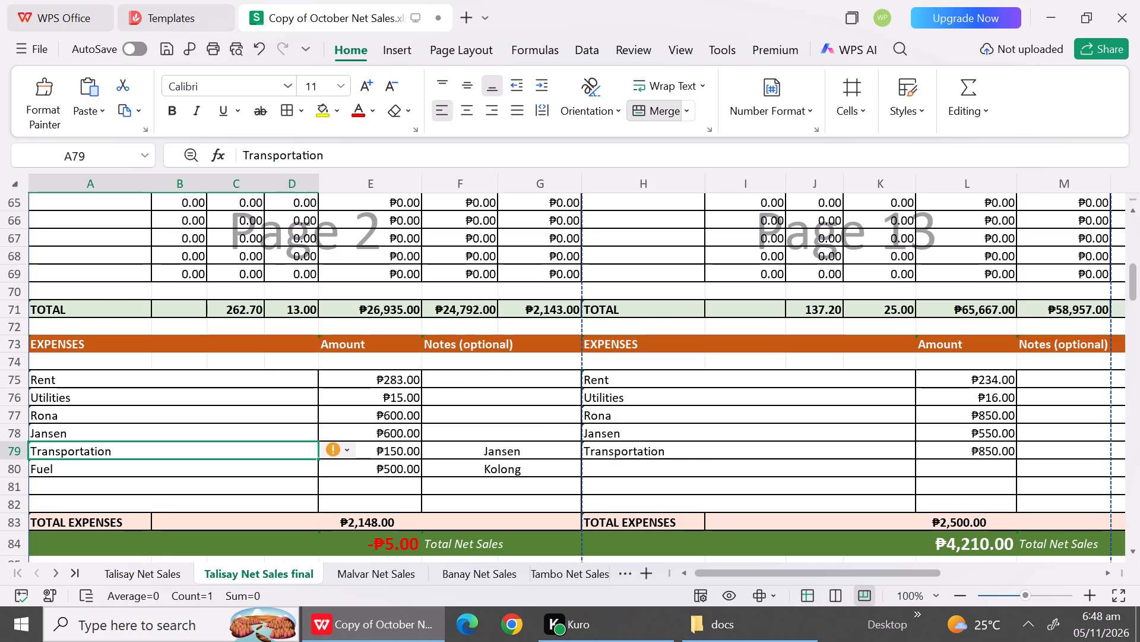
pyautogui.tripleClick(1138, 555)
pyautogui.tripleClick(1138, 555)
pyautogui.tripleClick(1138, 555)
pyautogui.tripleClick(1138, 555)
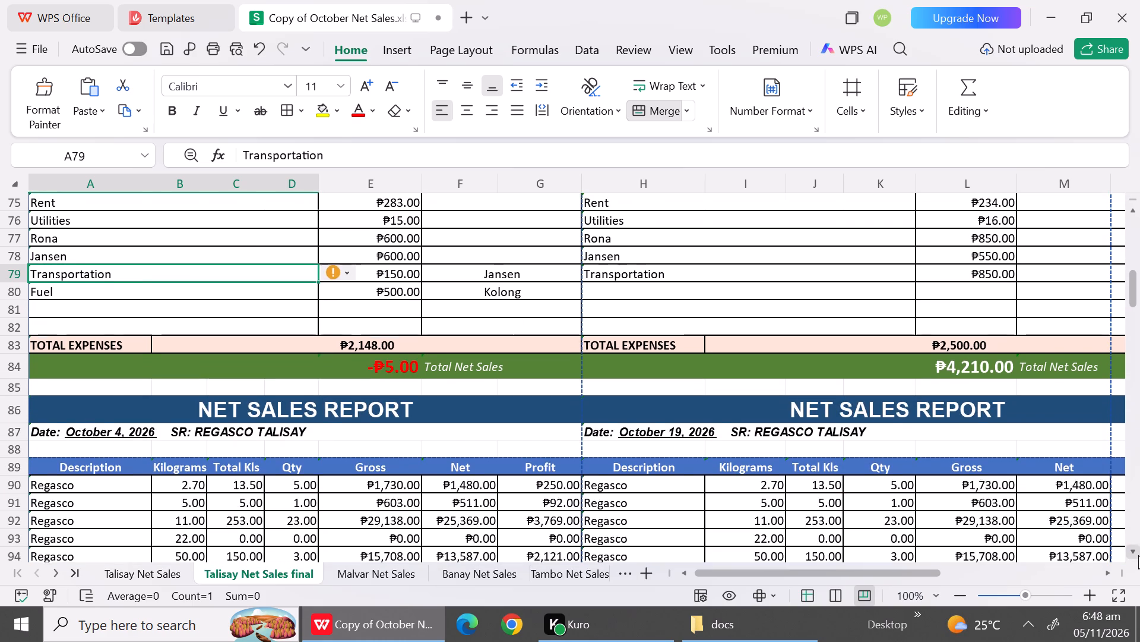
pyautogui.tripleClick(1138, 555)
pyautogui.doubleClick(1138, 555)
pyautogui.doubleClick(1138, 555)
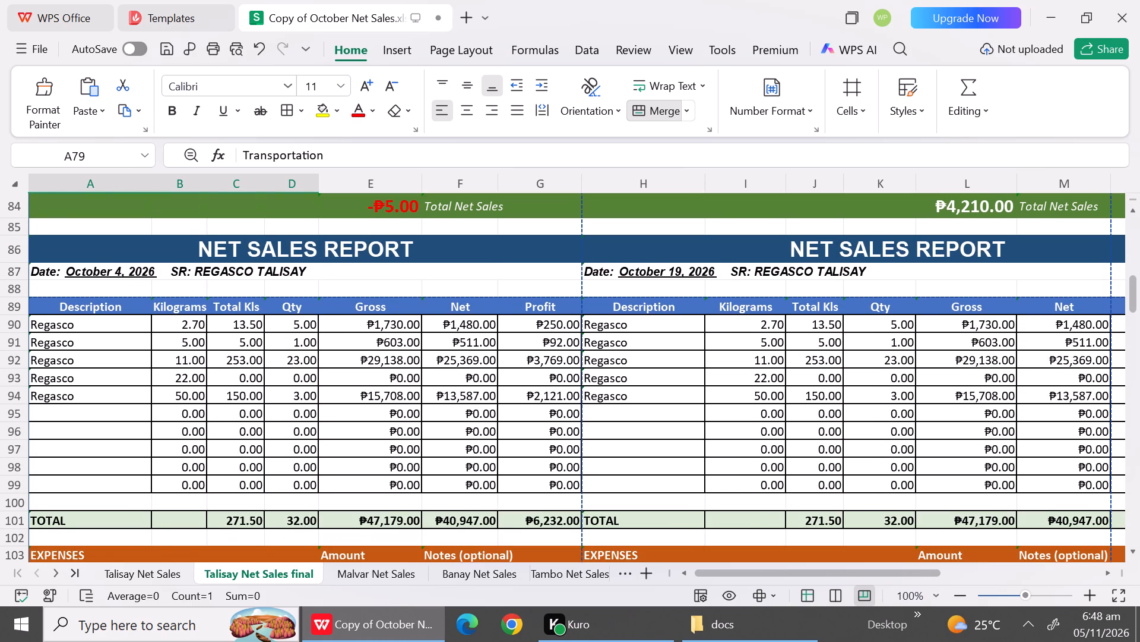
pyautogui.click(312, 326)
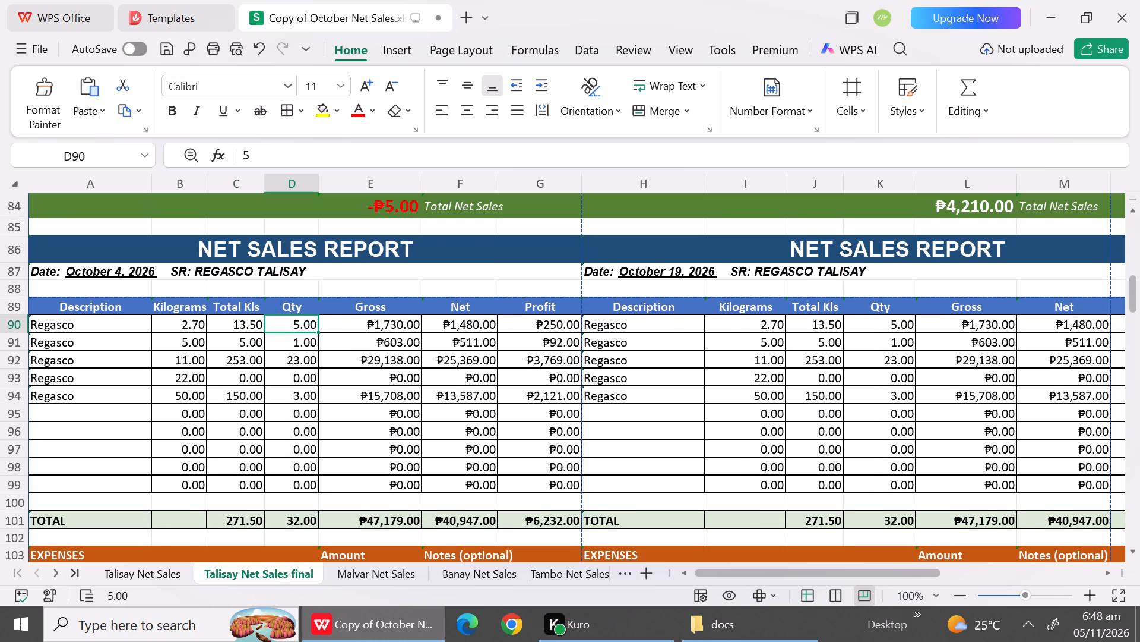
pyautogui.hotkey('ctrl', 'v')
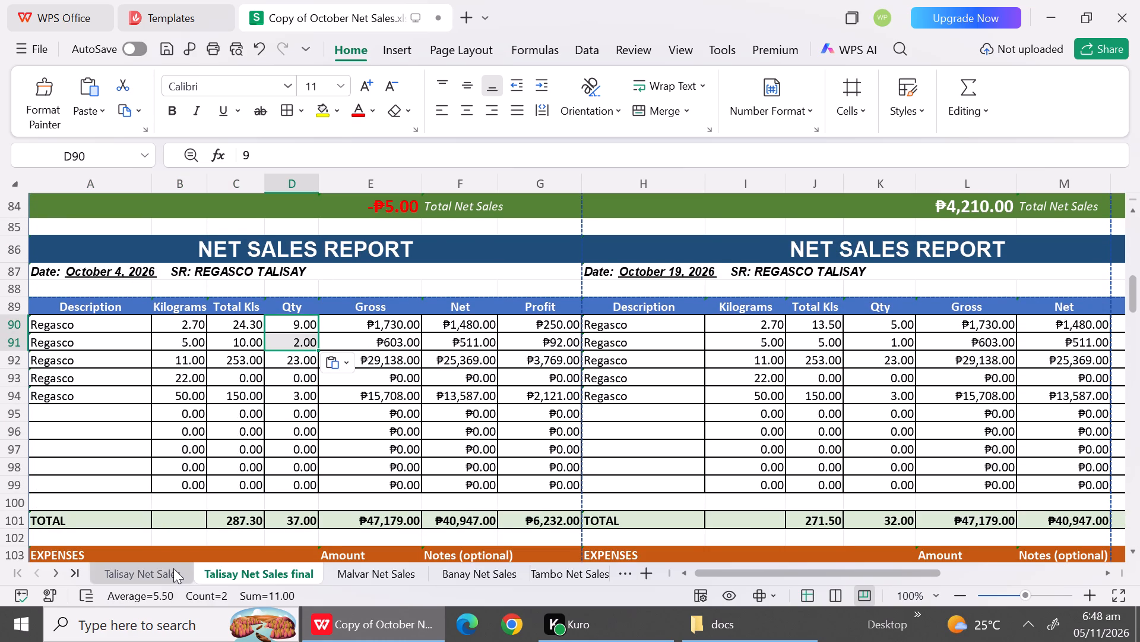
# Set the kilograms of the five Regasco rows in the October 4 block to 11, 50, 0, 0 and 0.
pyautogui.click(173, 568)
pyautogui.click(261, 577)
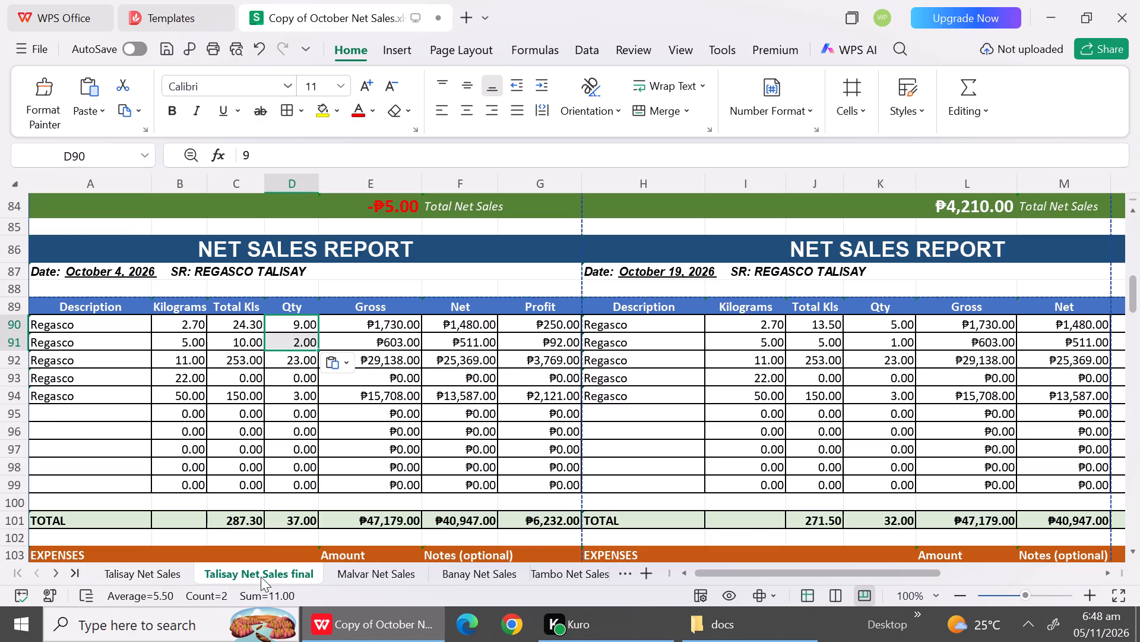
pyautogui.click(192, 320)
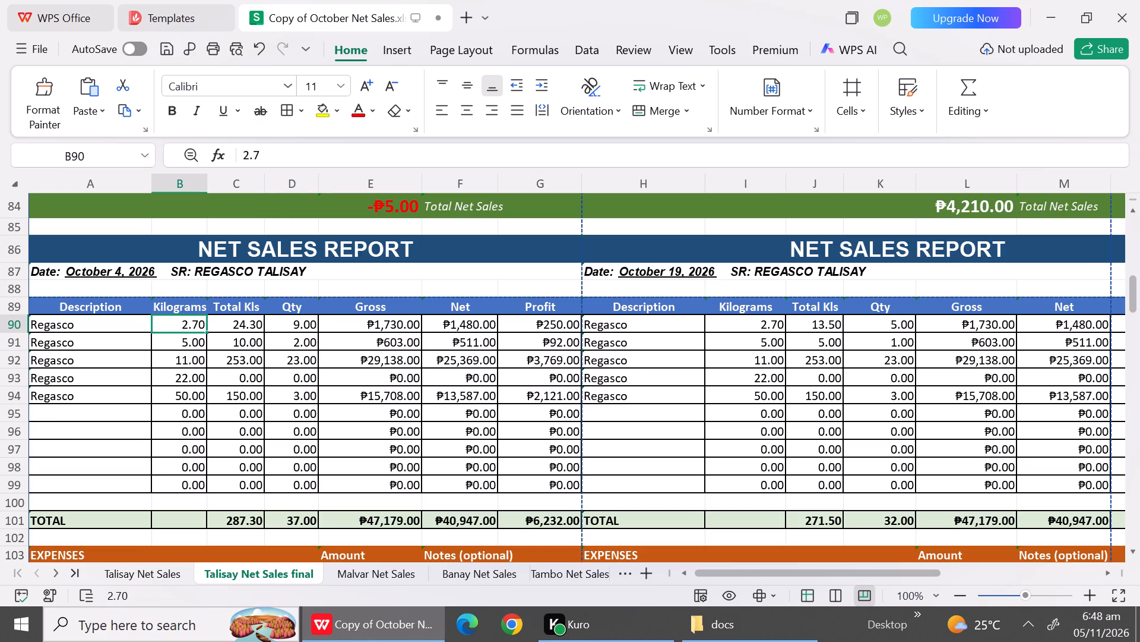
pyautogui.write('11')
pyautogui.click(190, 344)
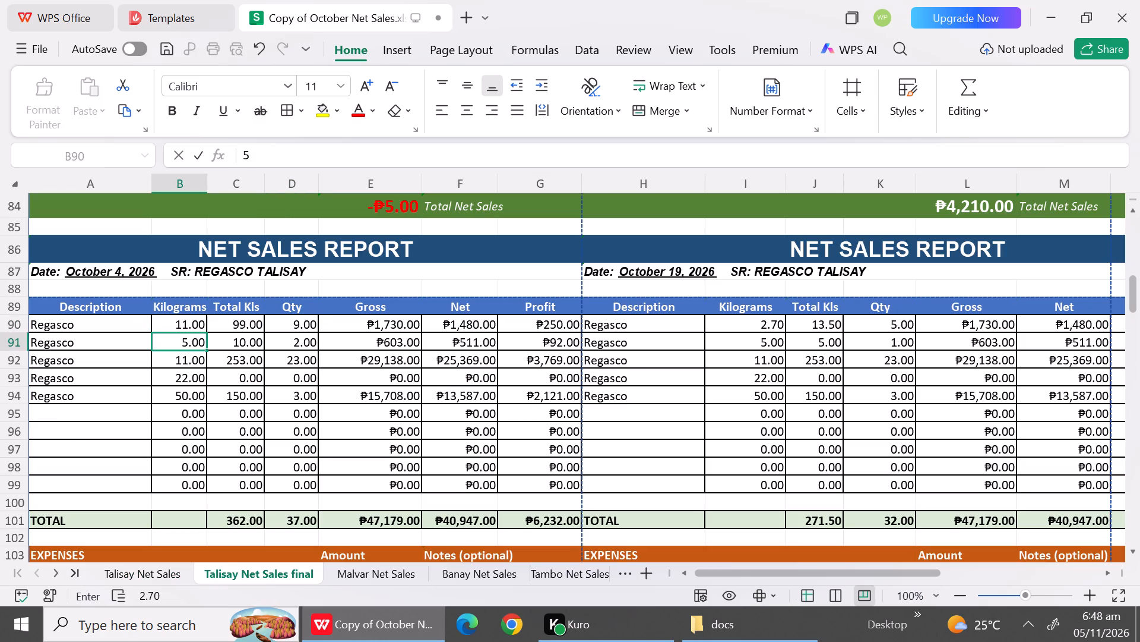
pyautogui.write('50')
pyautogui.click(188, 364)
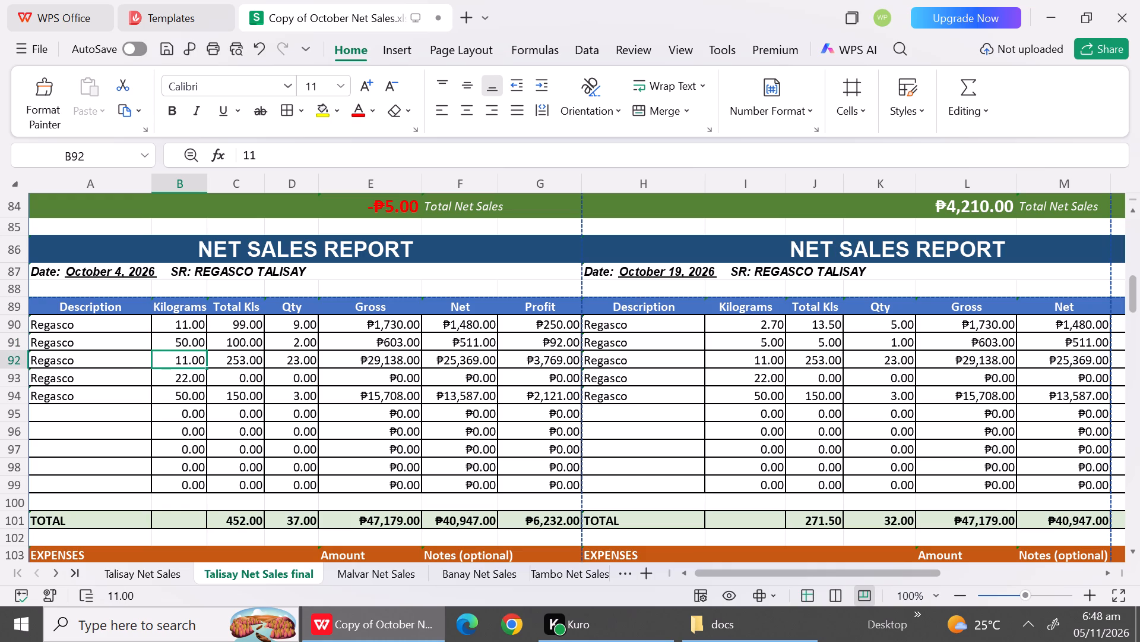
pyautogui.press('0')
pyautogui.click(188, 378)
pyautogui.press('0')
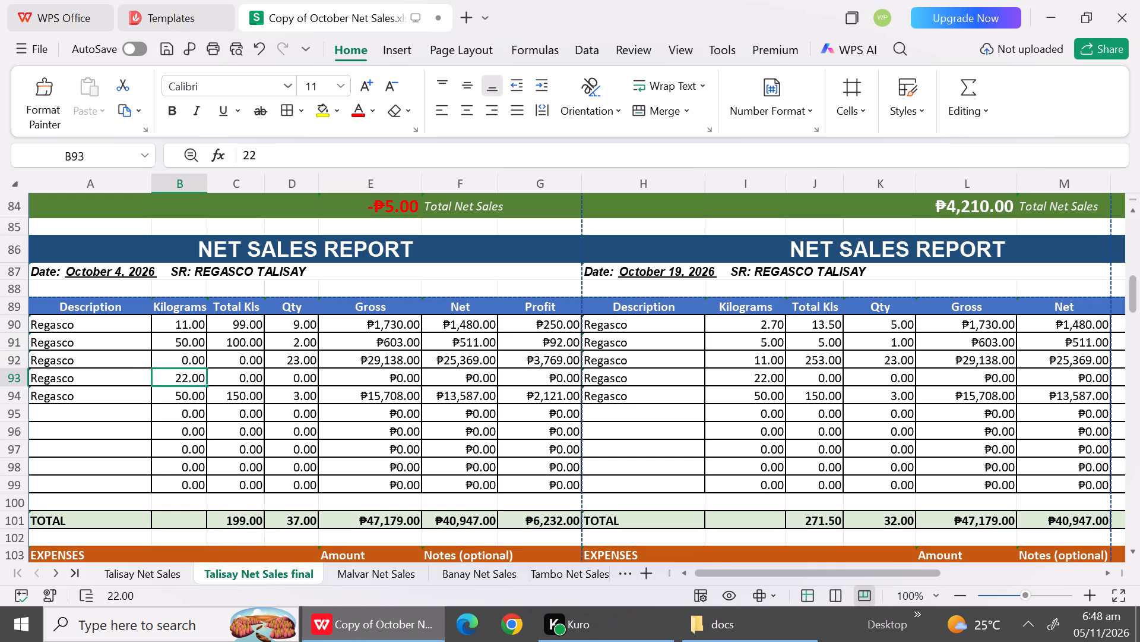
pyautogui.press('0')
pyautogui.click(186, 403)
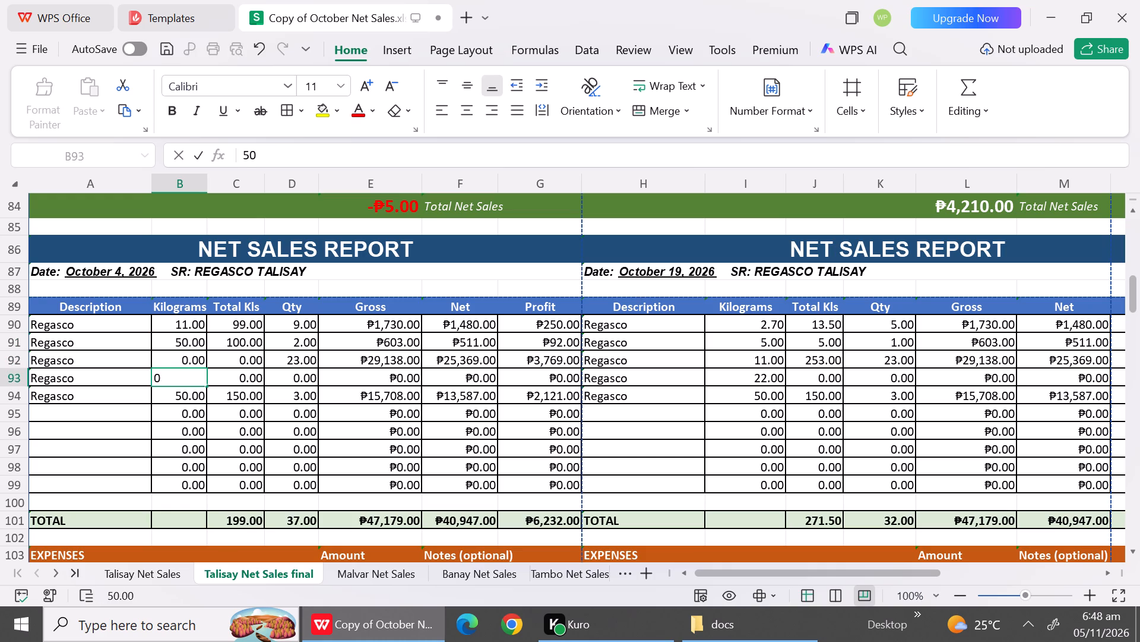
pyautogui.press('0')
pyautogui.press('0')
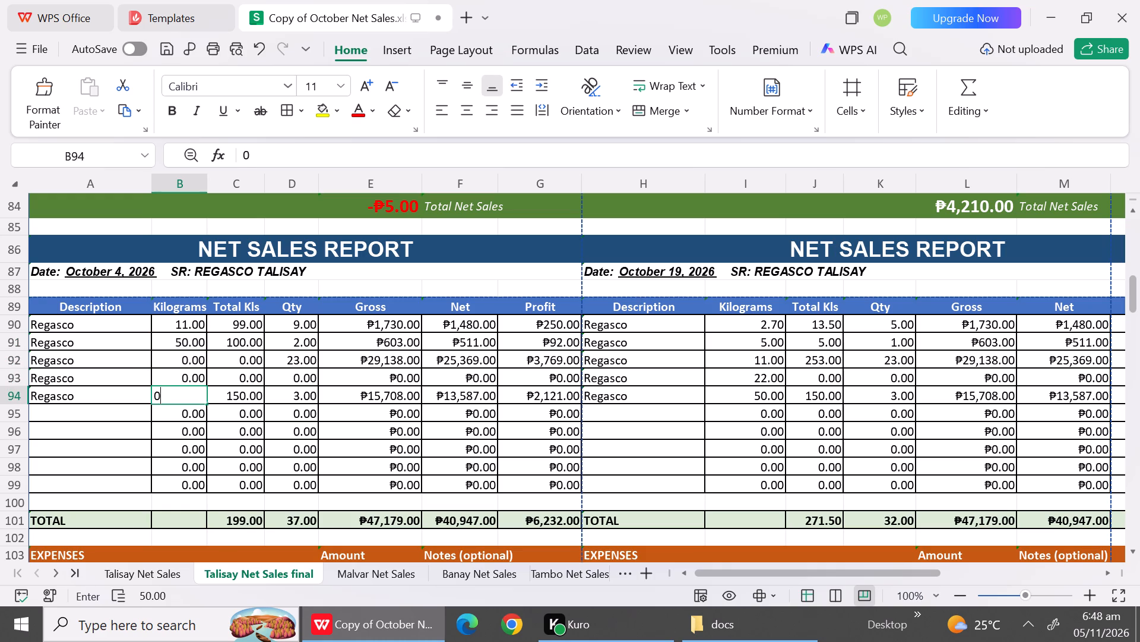
pyautogui.click(236, 401)
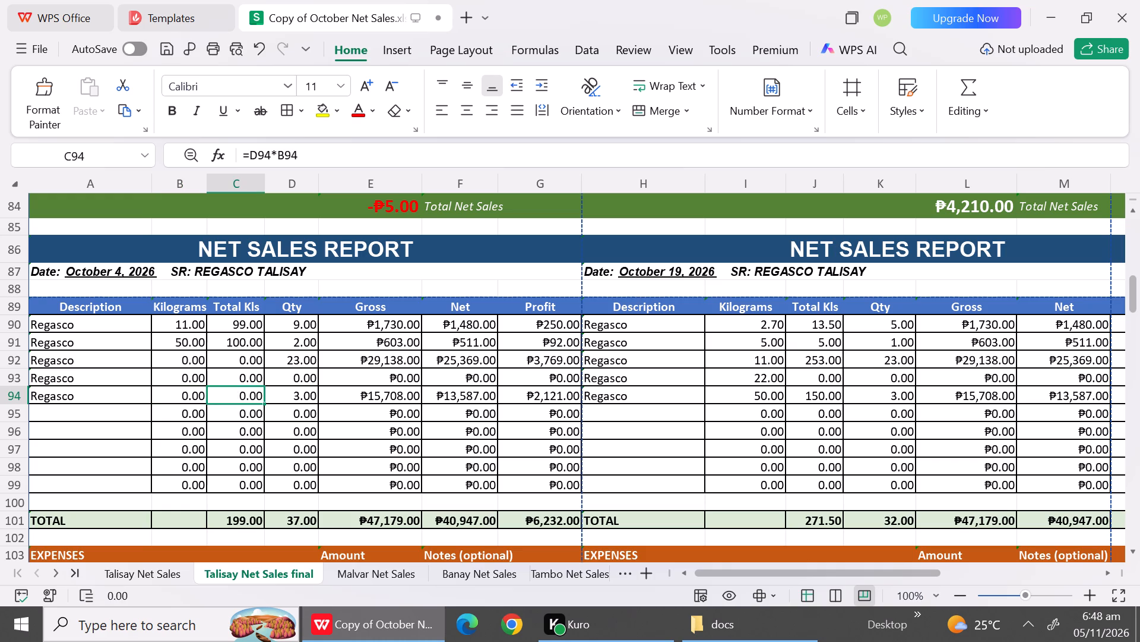
# Set the quantities of the fifth and third Regasco rows in the October 4 block to 0.
pyautogui.click(303, 395)
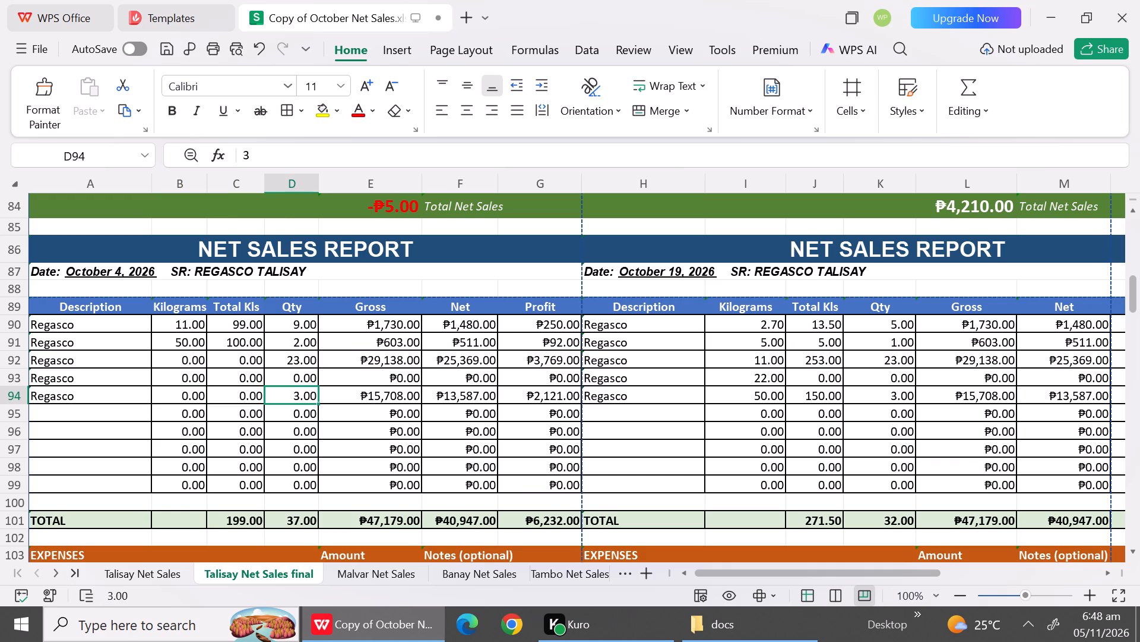
pyautogui.press('0')
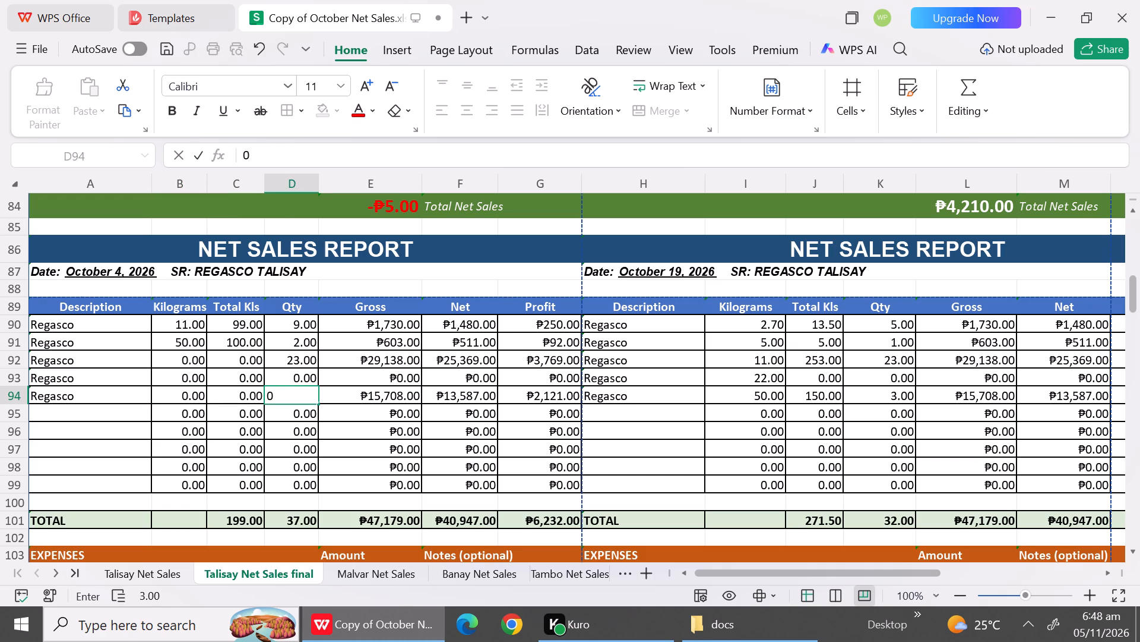
pyautogui.click(298, 364)
pyautogui.press('0')
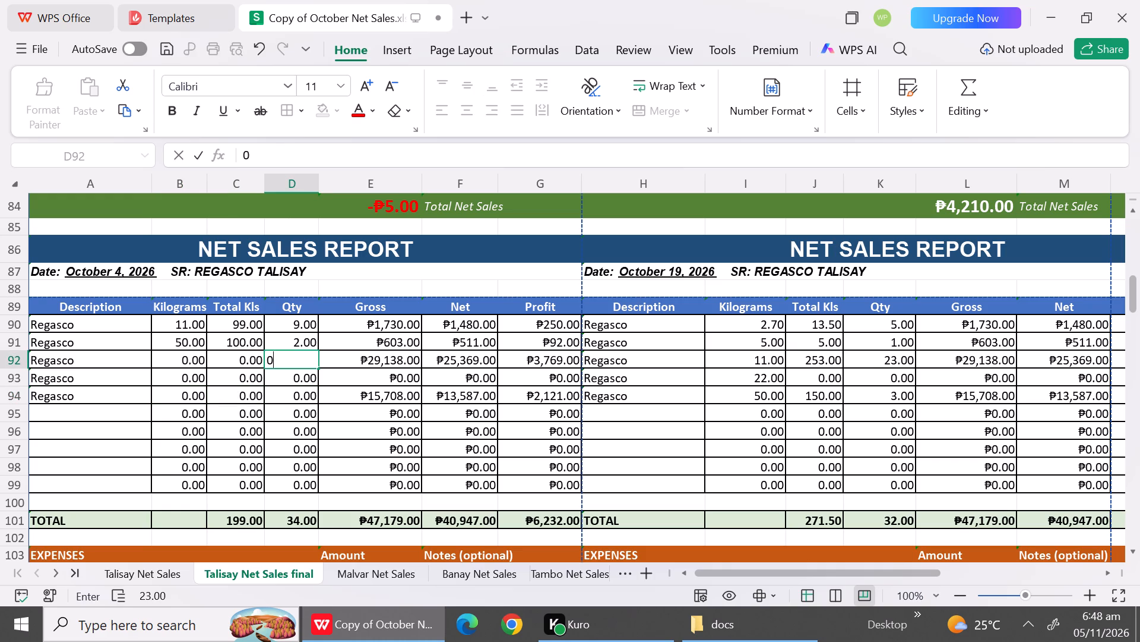
# Set the gross and net amounts of the third and fifth Regasco rows in the October 4 block to 0.
pyautogui.click(403, 359)
pyautogui.press('0')
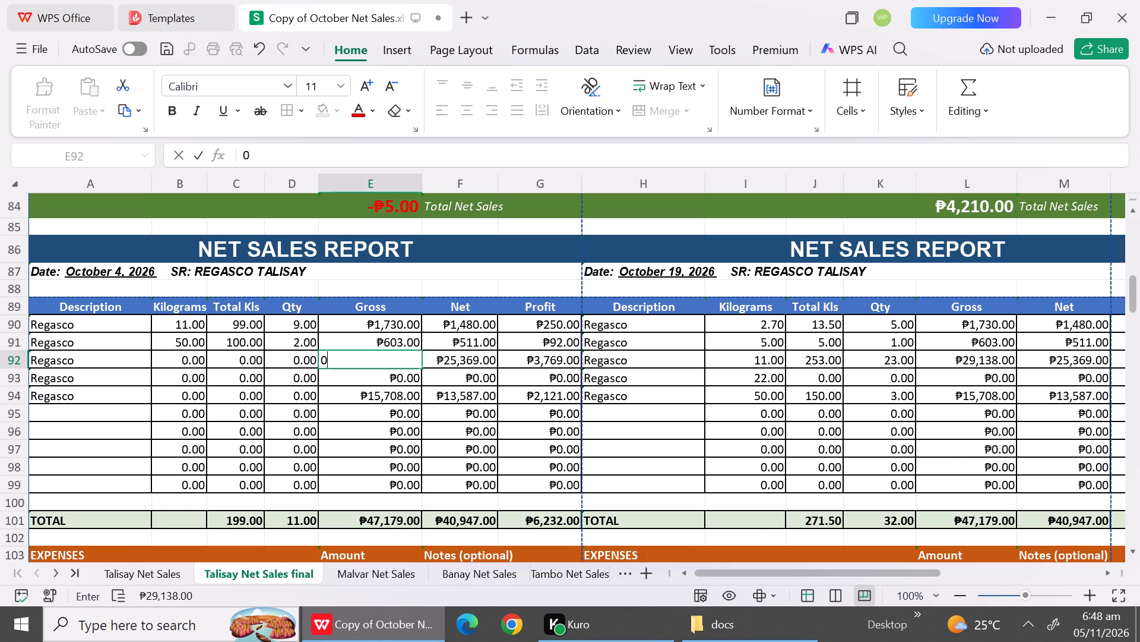
pyautogui.click(392, 399)
pyautogui.press('0')
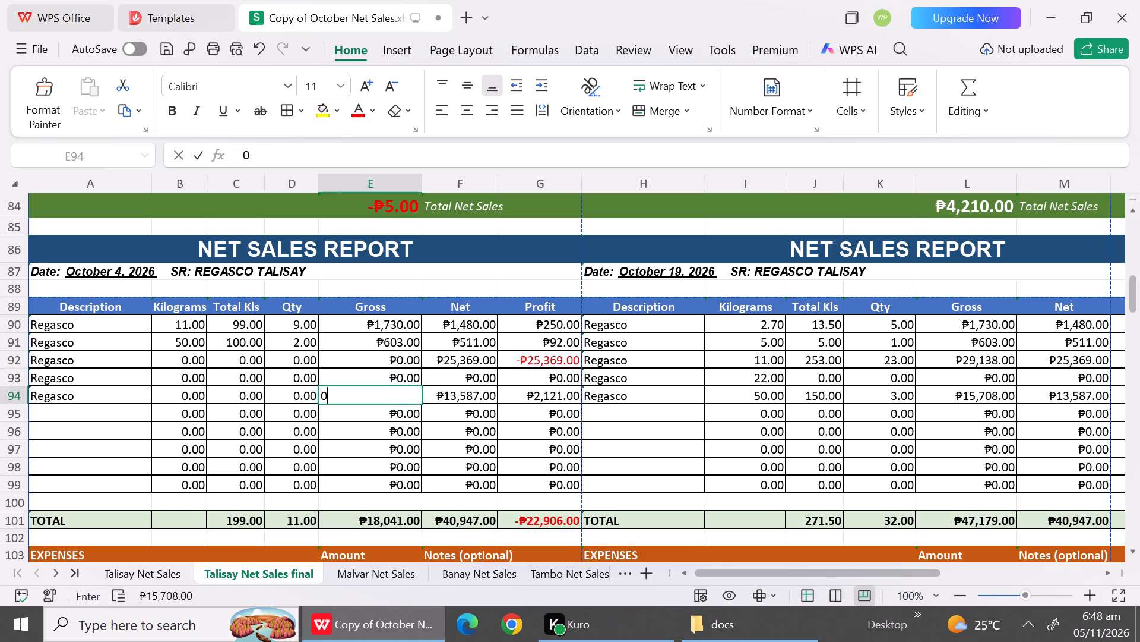
pyautogui.click(451, 357)
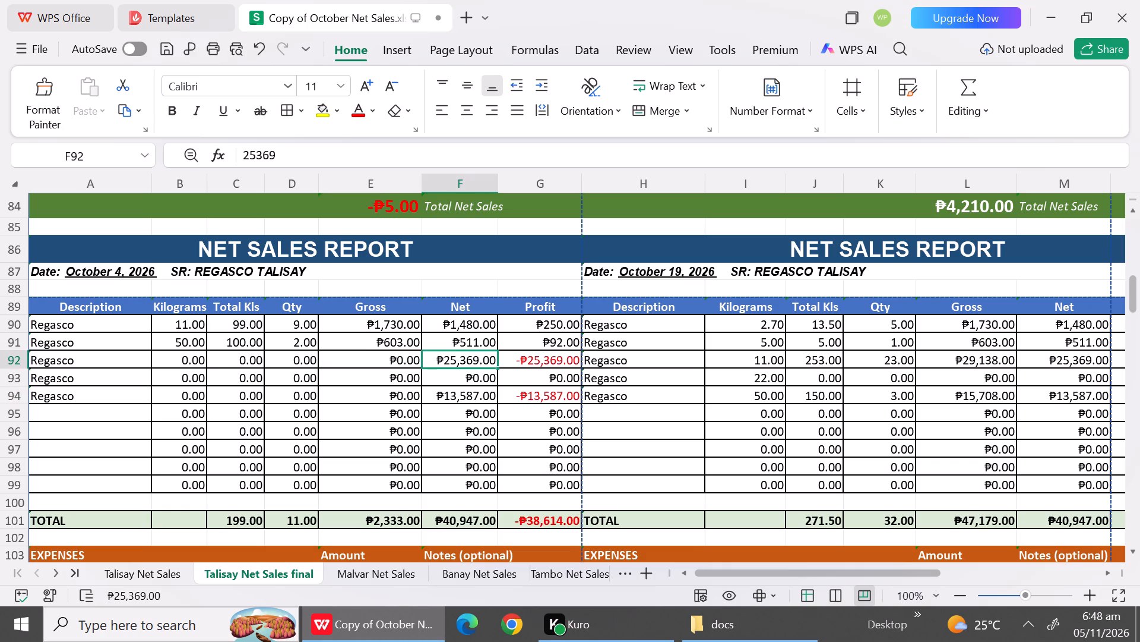
pyautogui.press('0')
pyautogui.click(464, 404)
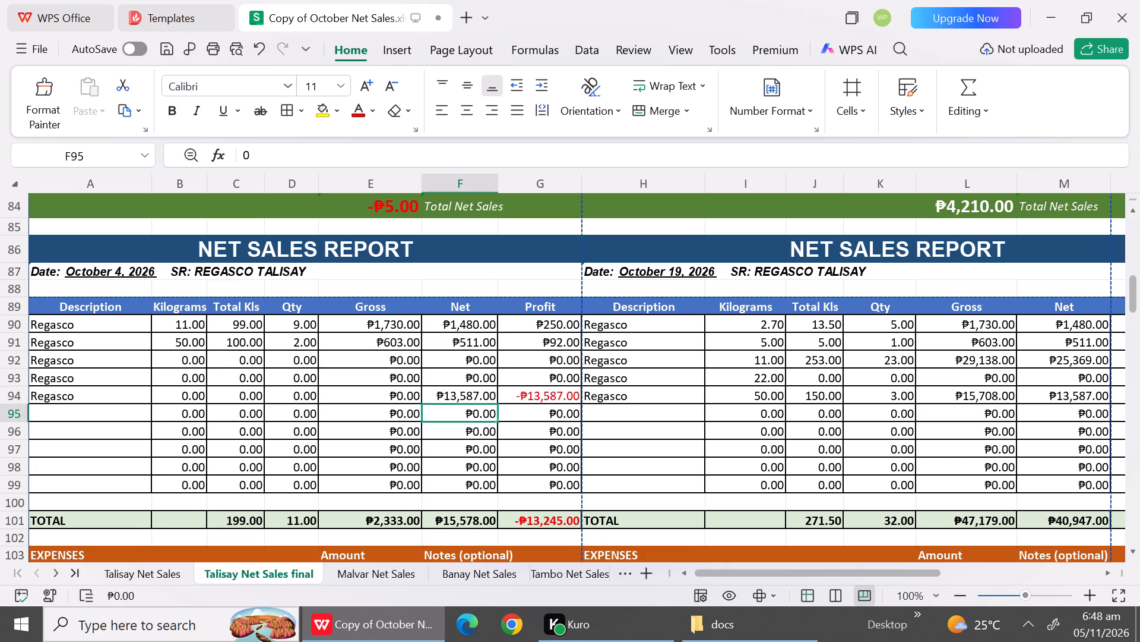
pyautogui.press('0')
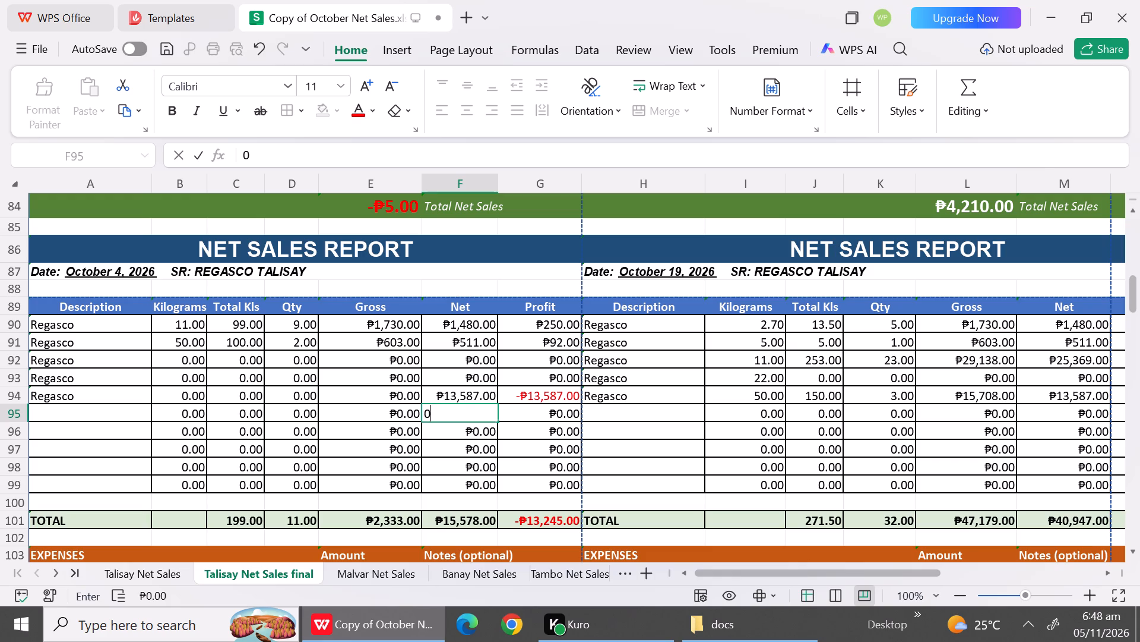
pyautogui.click(469, 392)
pyautogui.press('0')
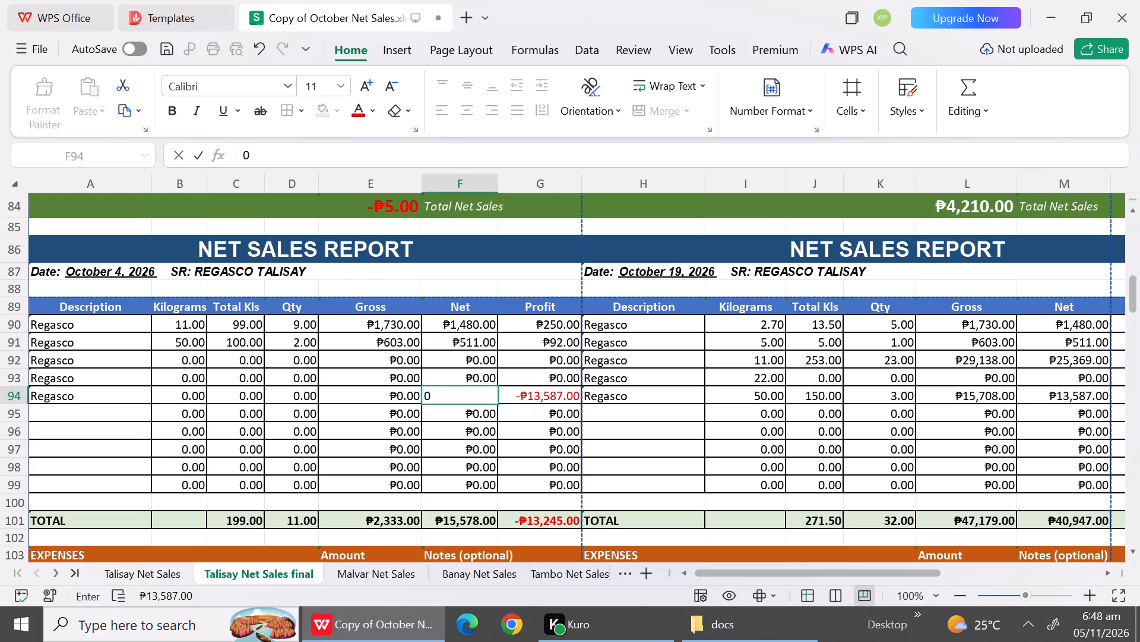
pyautogui.click(469, 446)
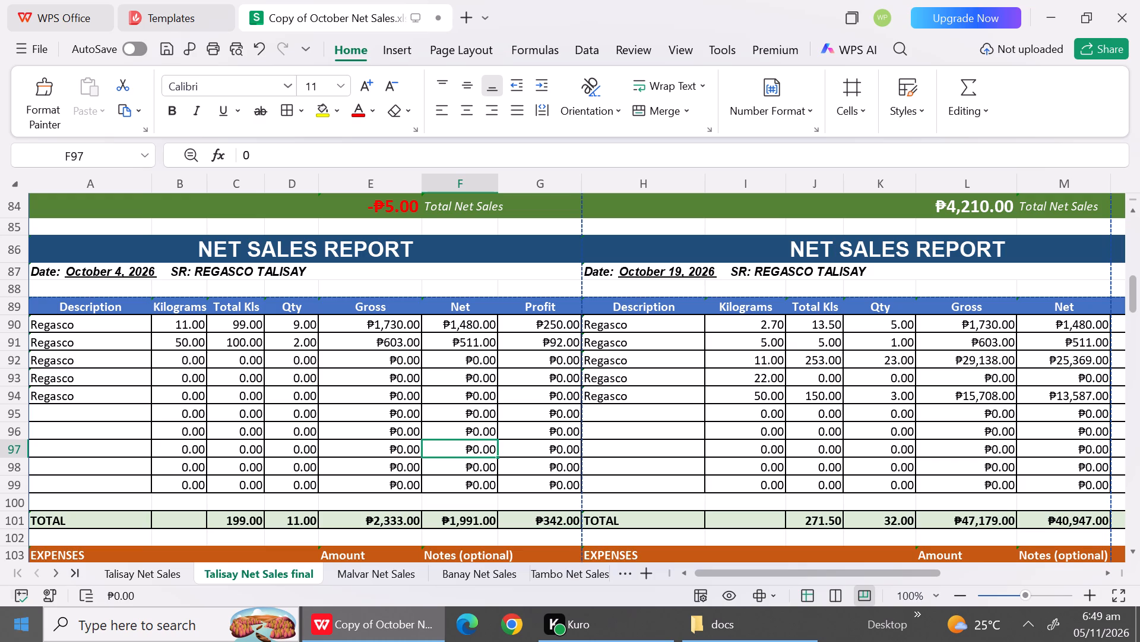
# Copy the October 4 gross amounts 11,589 and 10,508 from Talisay Net Sales into the first two October 4 gross cells of the final sheet.
pyautogui.click(157, 583)
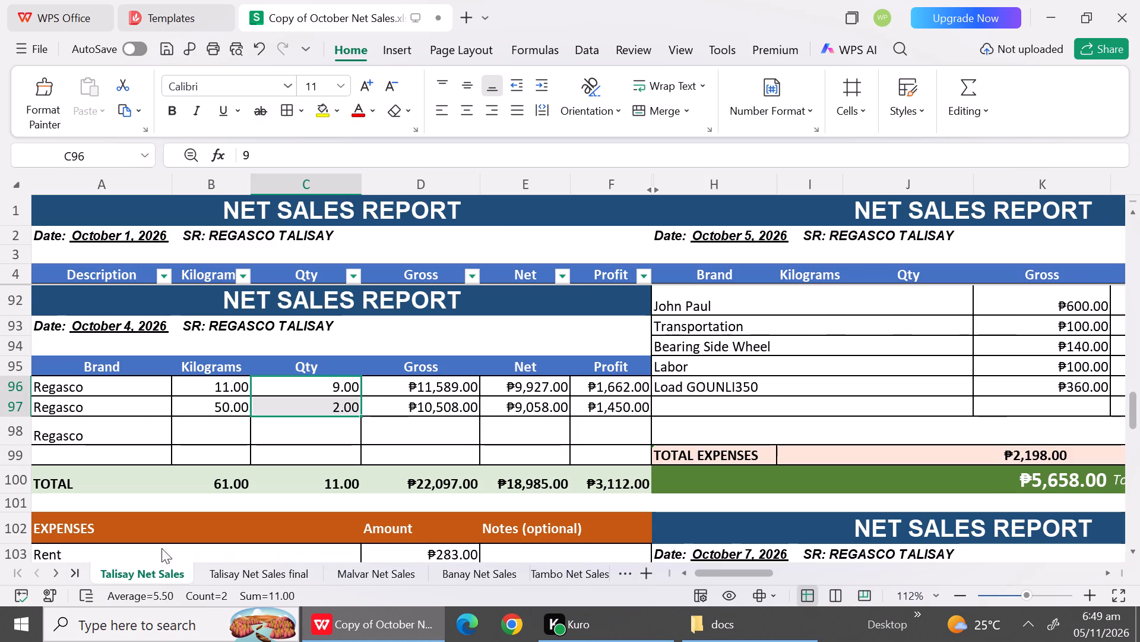
pyautogui.moveTo(442, 389); pyautogui.dragTo(439, 391)
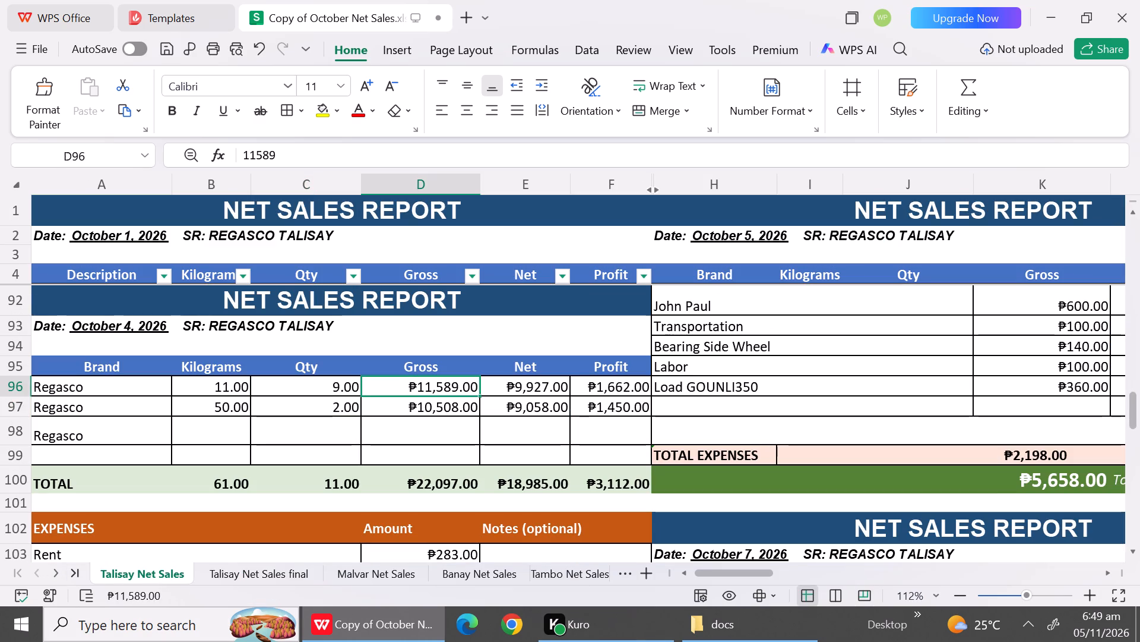
pyautogui.moveTo(439, 391); pyautogui.dragTo(435, 407)
pyautogui.hotkey('ctrl', 'c')
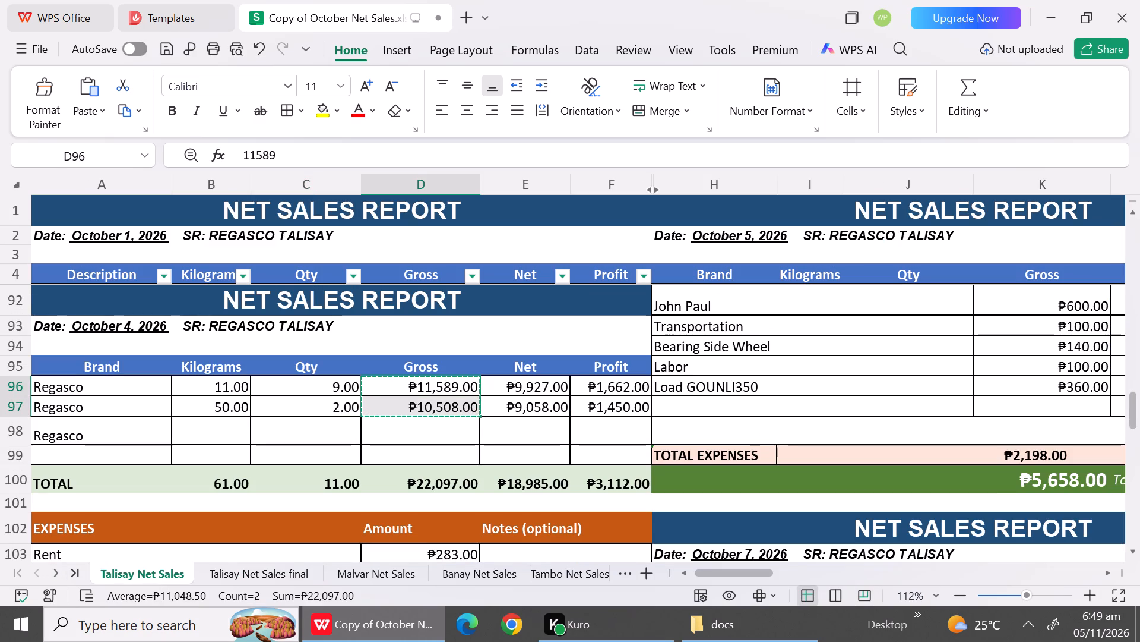
pyautogui.click(245, 571)
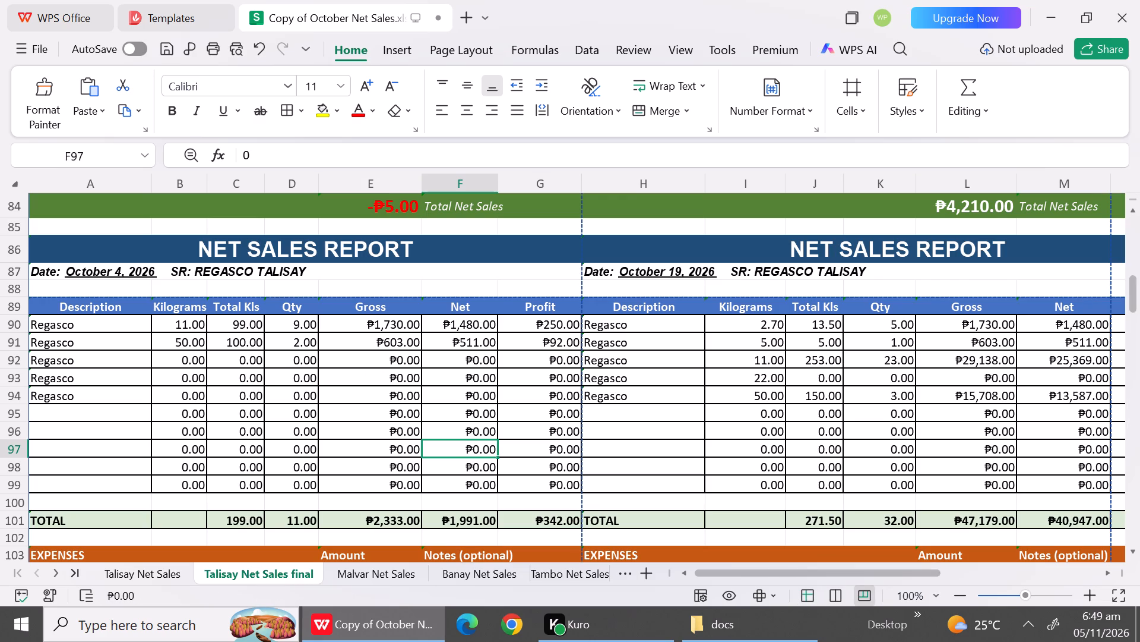
pyautogui.click(383, 318)
pyautogui.hotkey('ctrl', 'v')
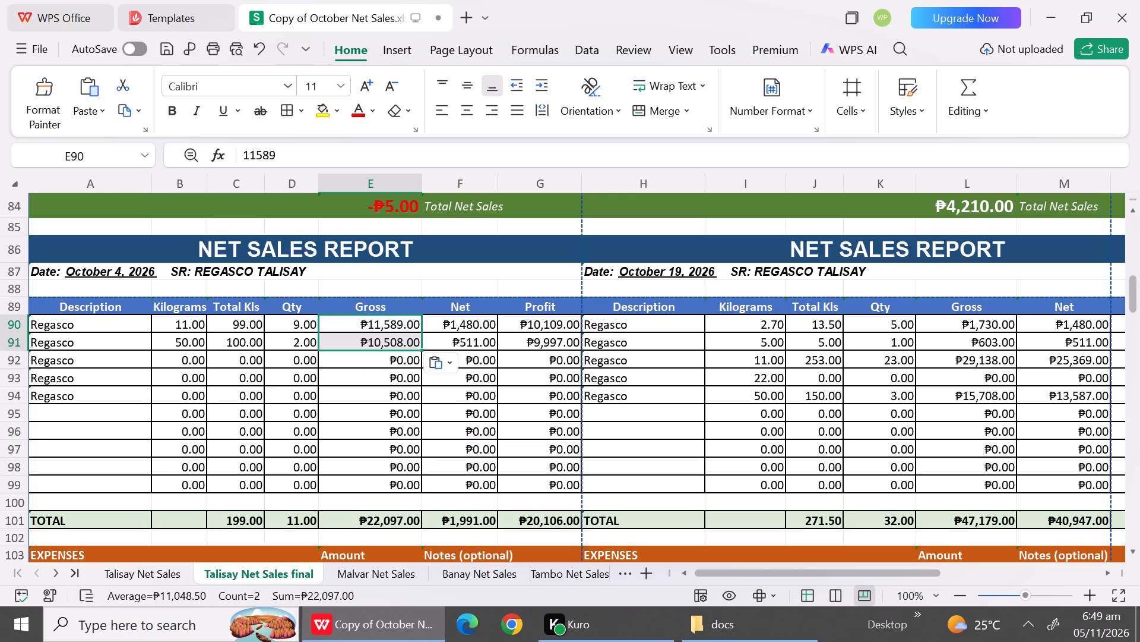
# Copy the October 4 net amounts 9,927 and 9,058 from Talisay Net Sales into the first two October 4 net cells of the final sheet.
pyautogui.click(129, 575)
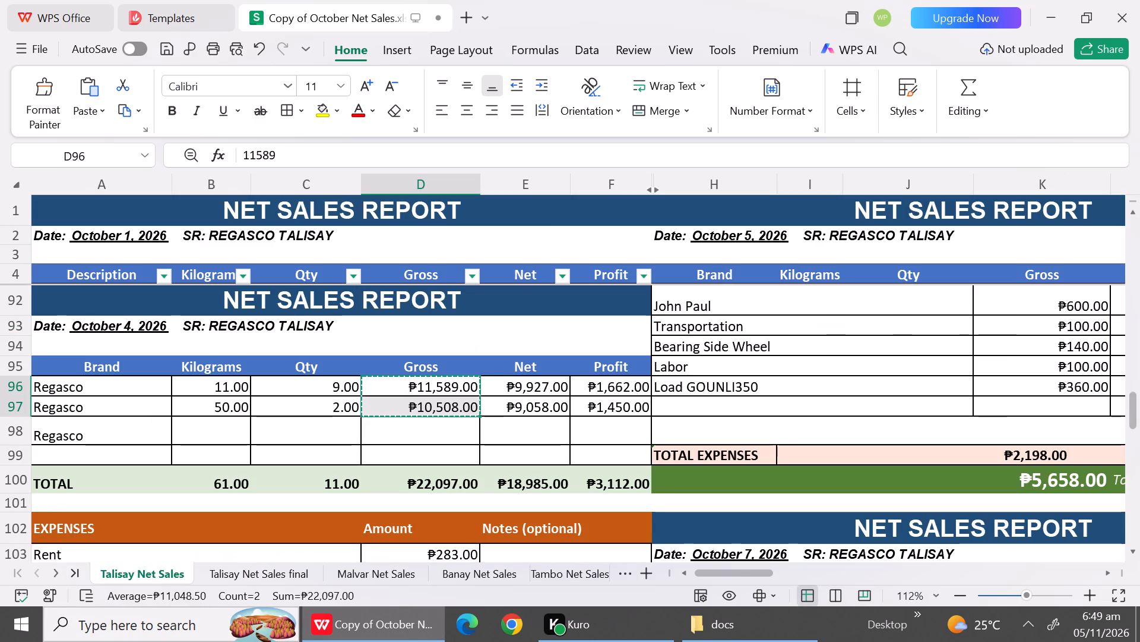
pyautogui.moveTo(539, 383); pyautogui.dragTo(537, 400)
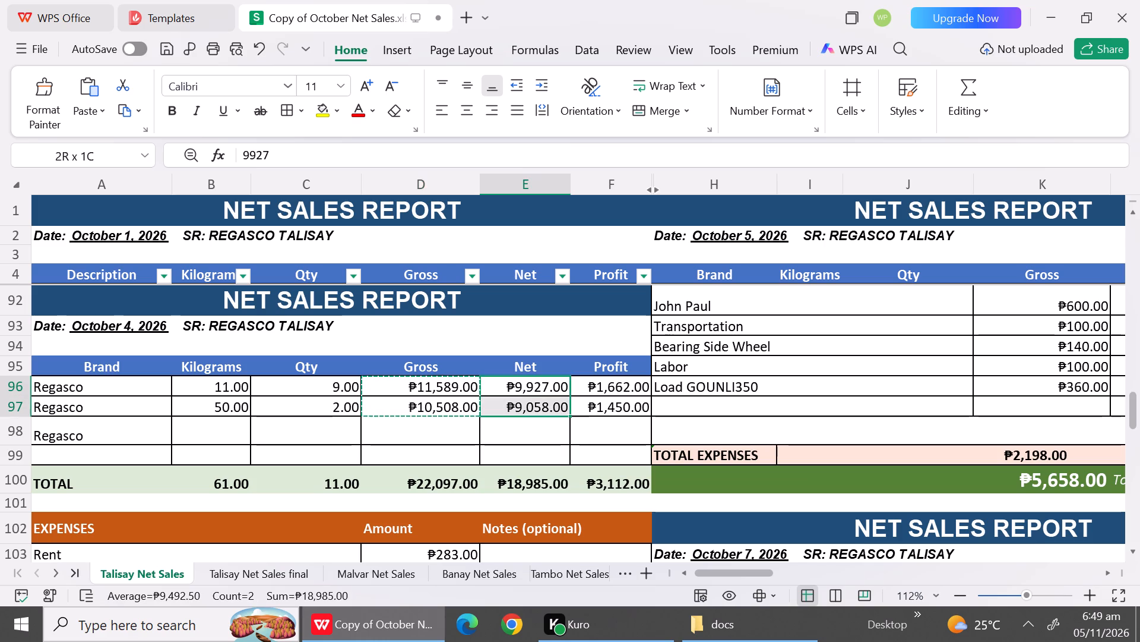
pyautogui.moveTo(537, 400); pyautogui.dragTo(536, 408)
pyautogui.hotkey('ctrl', 'c')
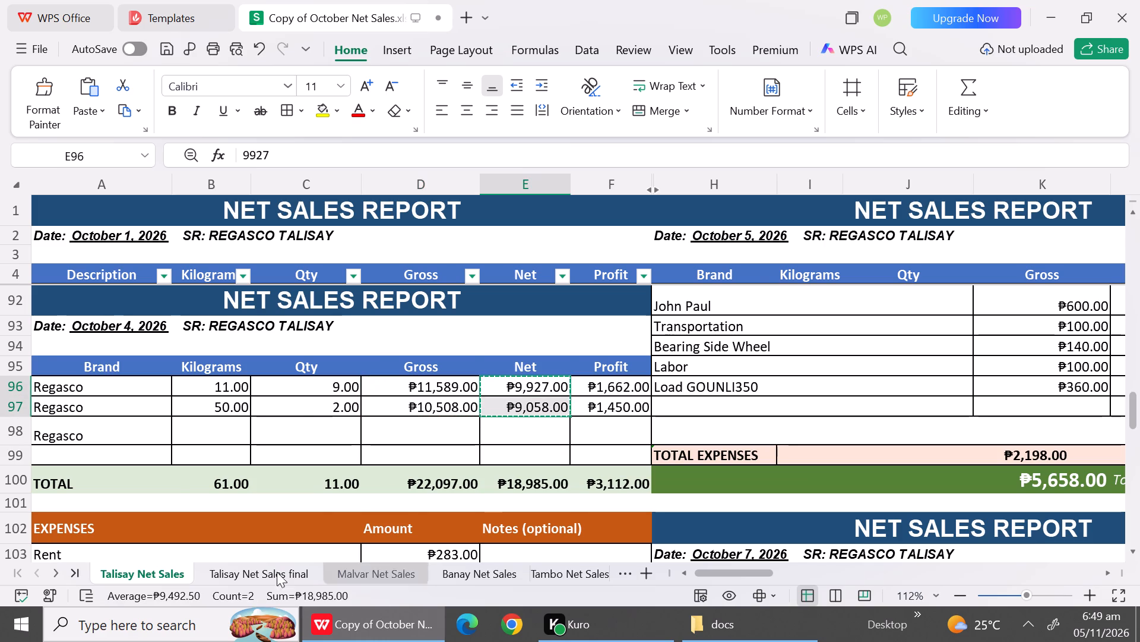
pyautogui.click(273, 571)
pyautogui.click(477, 328)
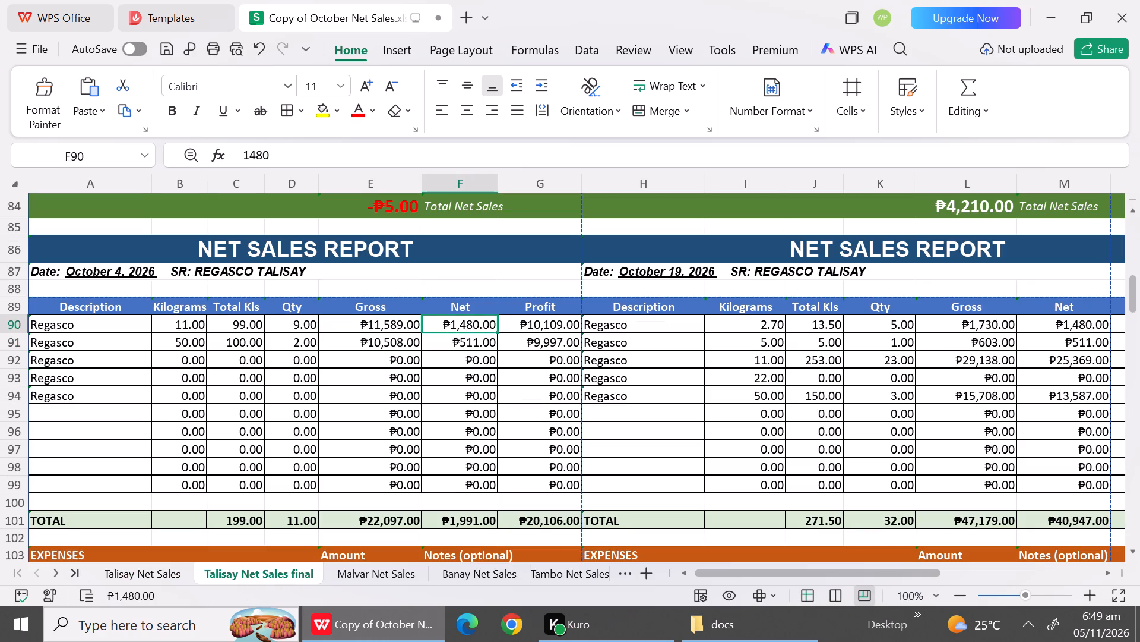
pyautogui.hotkey('ctrl', 'v')
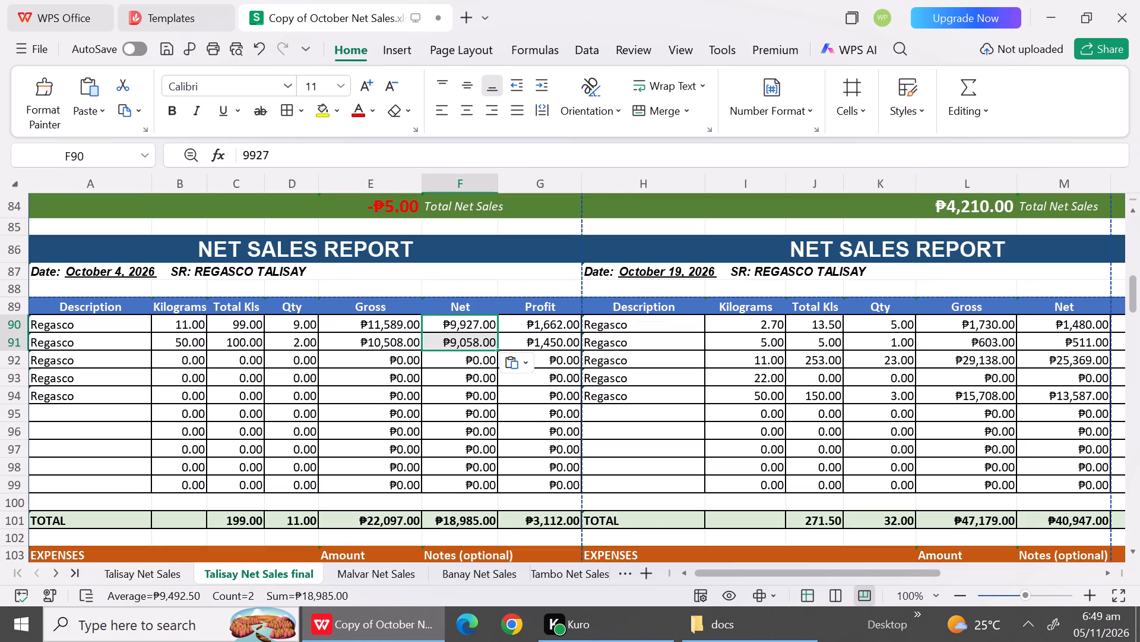
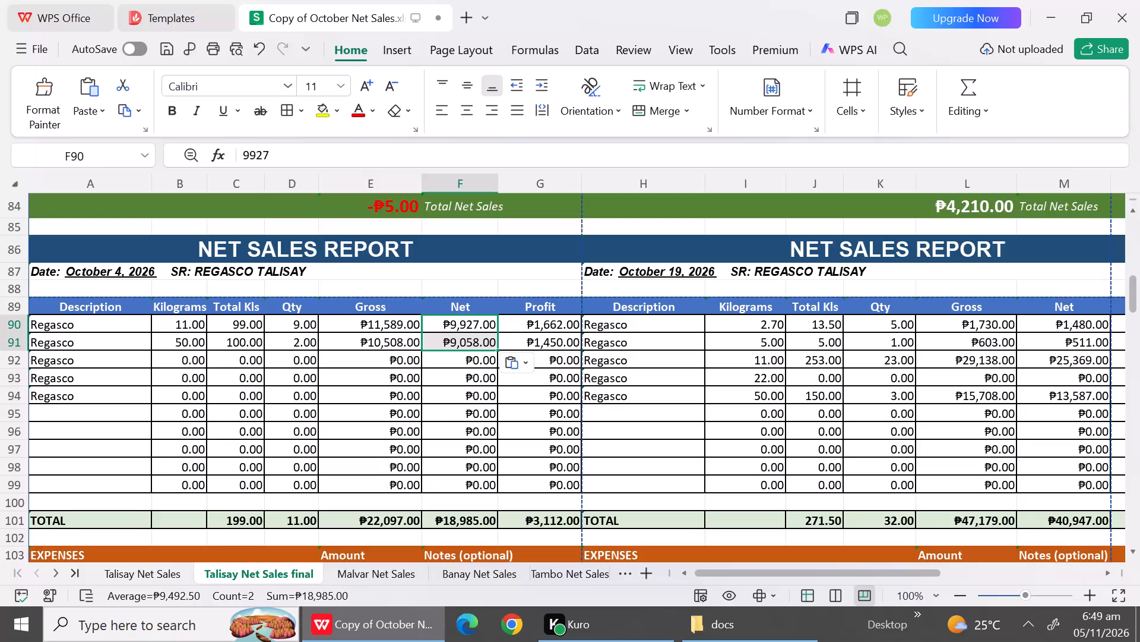
# Copy the expense labels Rona, Jansen and Transportation from the block above October 4 into the October 4 and October 19 expense lists.
pyautogui.click(252, 411)
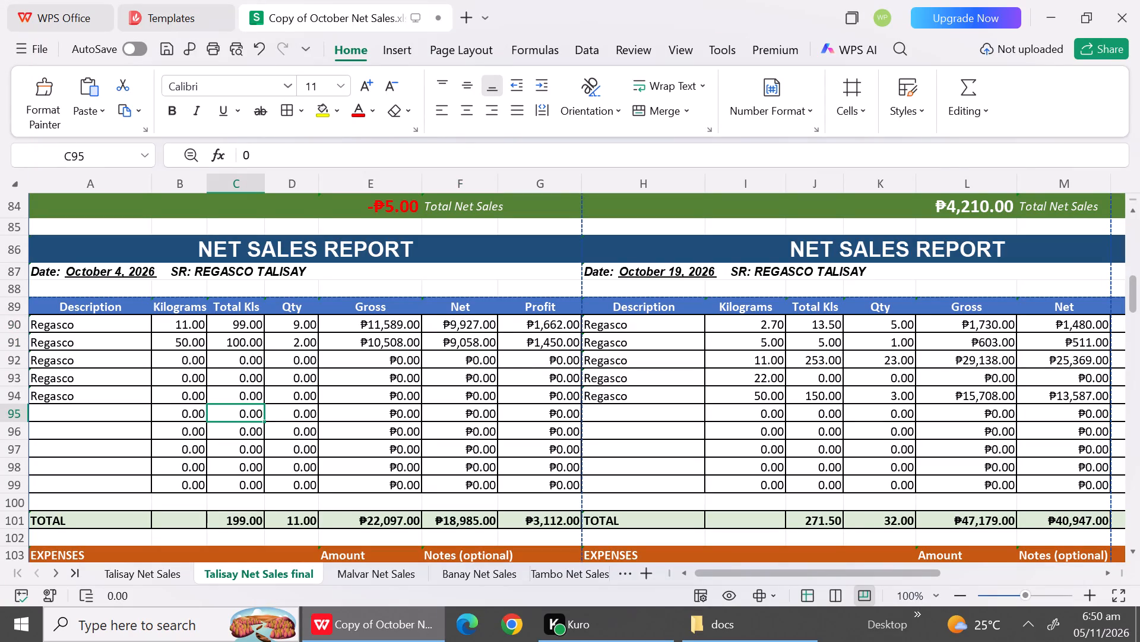
pyautogui.tripleClick(1130, 546)
pyautogui.tripleClick(1130, 546)
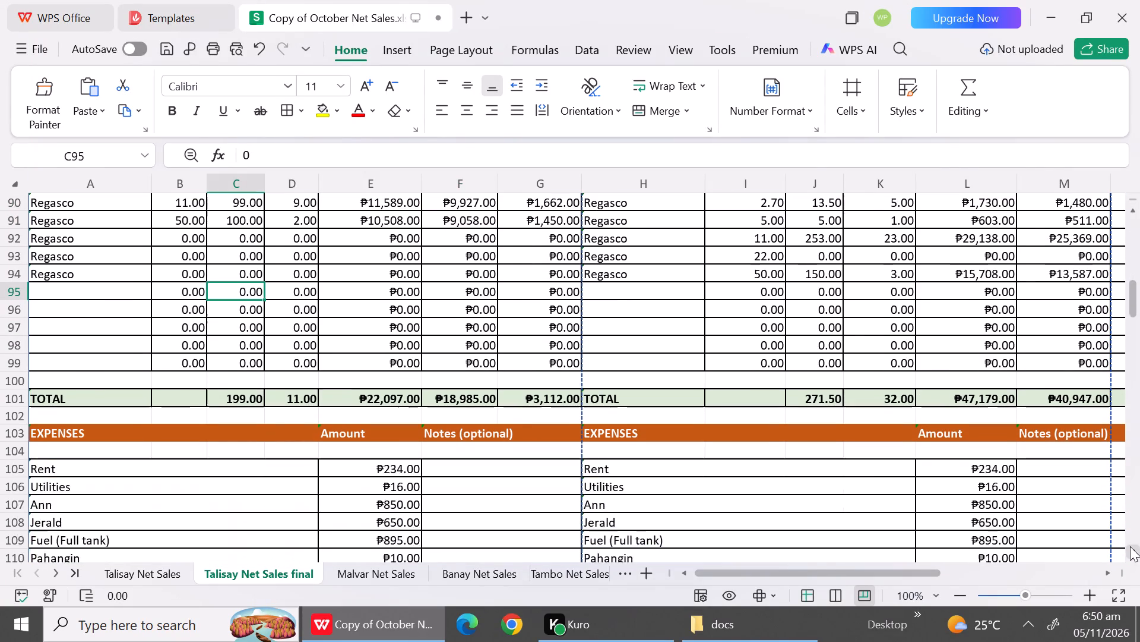
pyautogui.tripleClick(1130, 546)
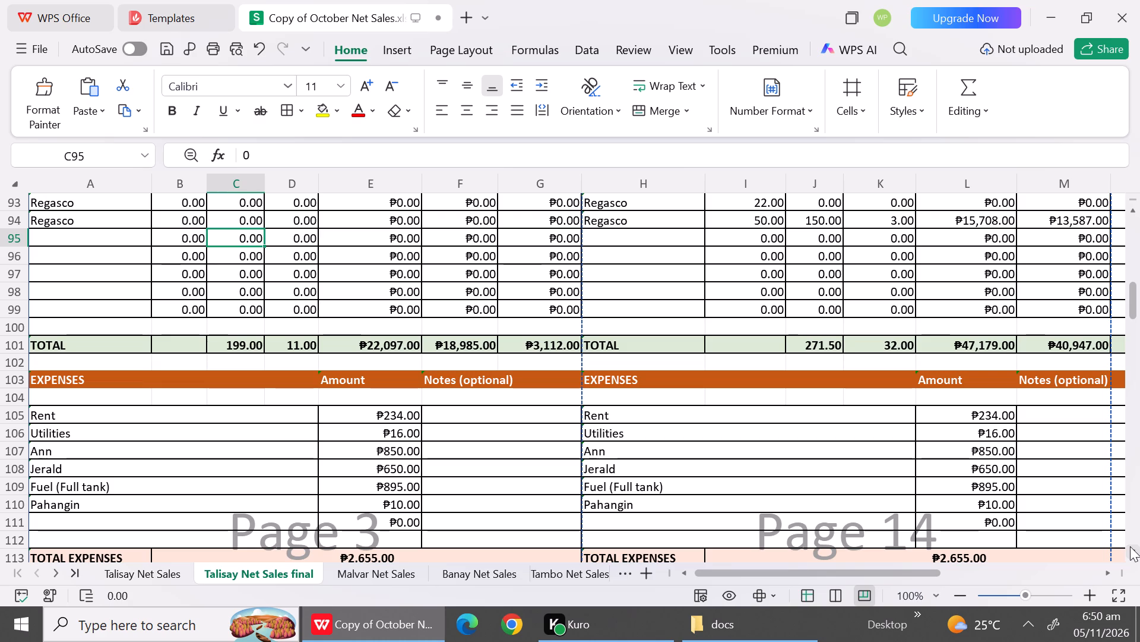
pyautogui.tripleClick(1135, 209)
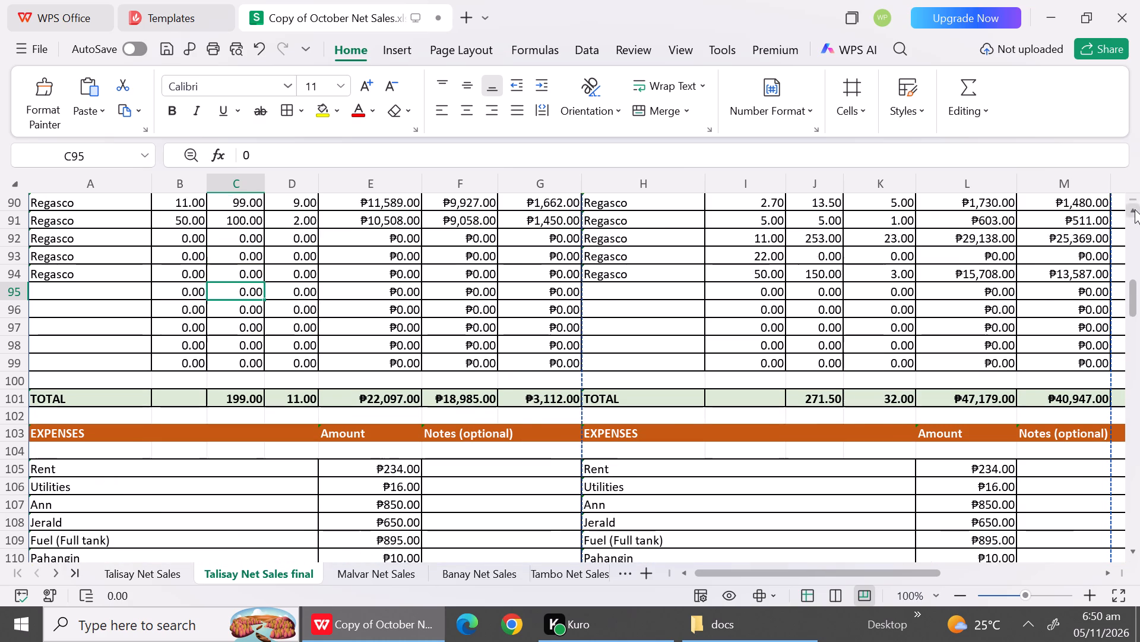
pyautogui.tripleClick(1135, 209)
pyautogui.tripleClick(1135, 209)
pyautogui.tripleClick(1135, 209)
pyautogui.tripleClick(1135, 209)
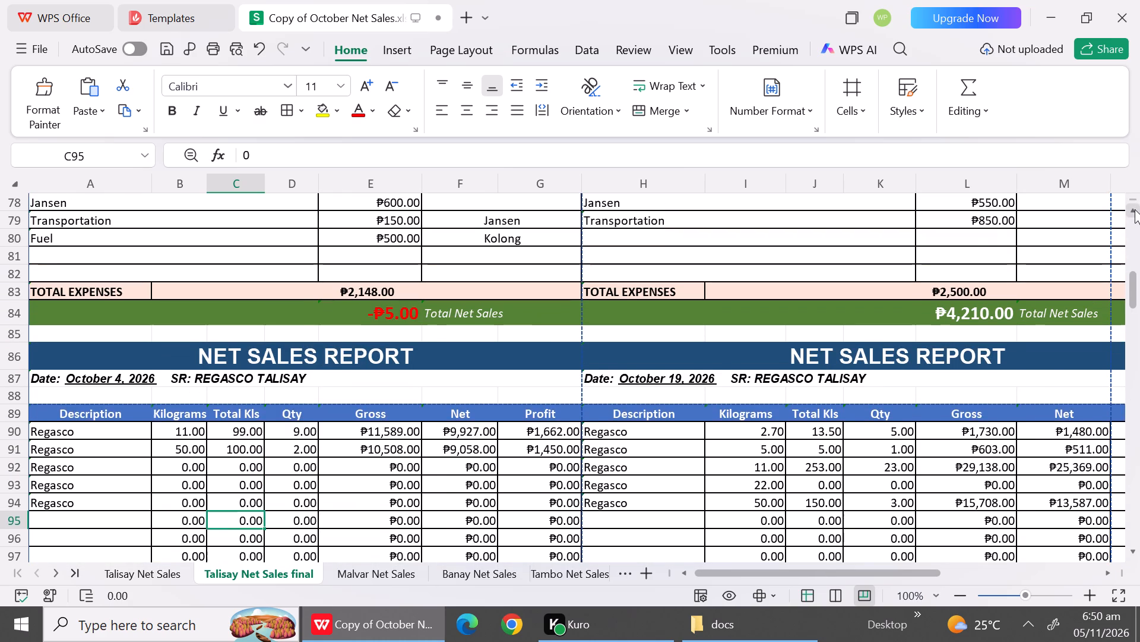
pyautogui.doubleClick(1135, 209)
pyautogui.click(1135, 209)
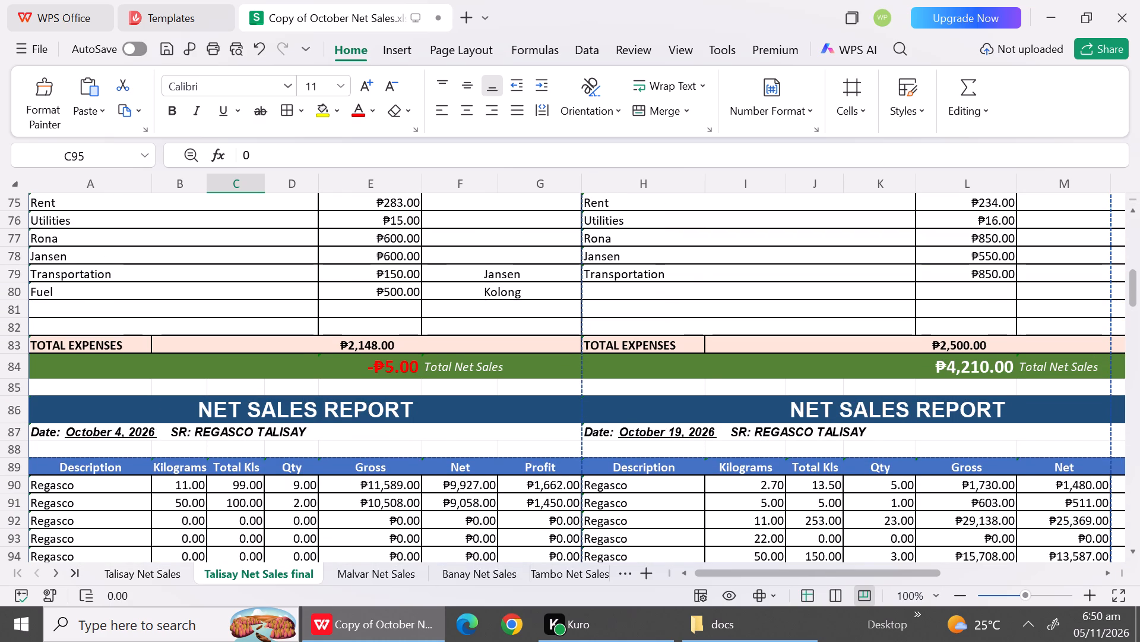
pyautogui.moveTo(132, 240); pyautogui.dragTo(130, 250)
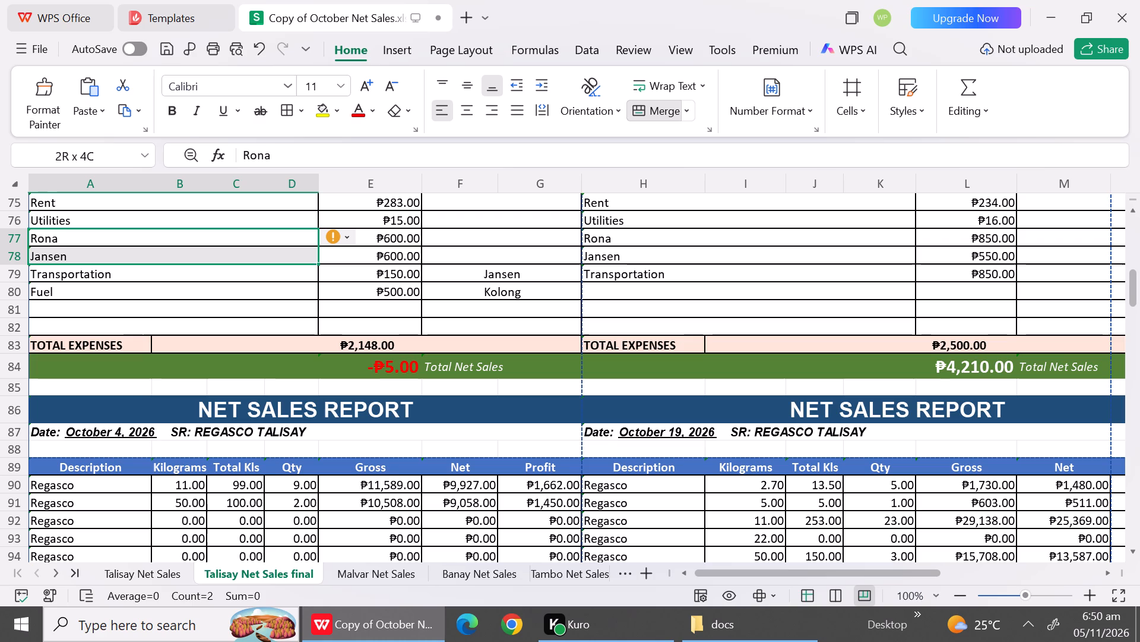
pyautogui.moveTo(130, 250); pyautogui.dragTo(131, 281)
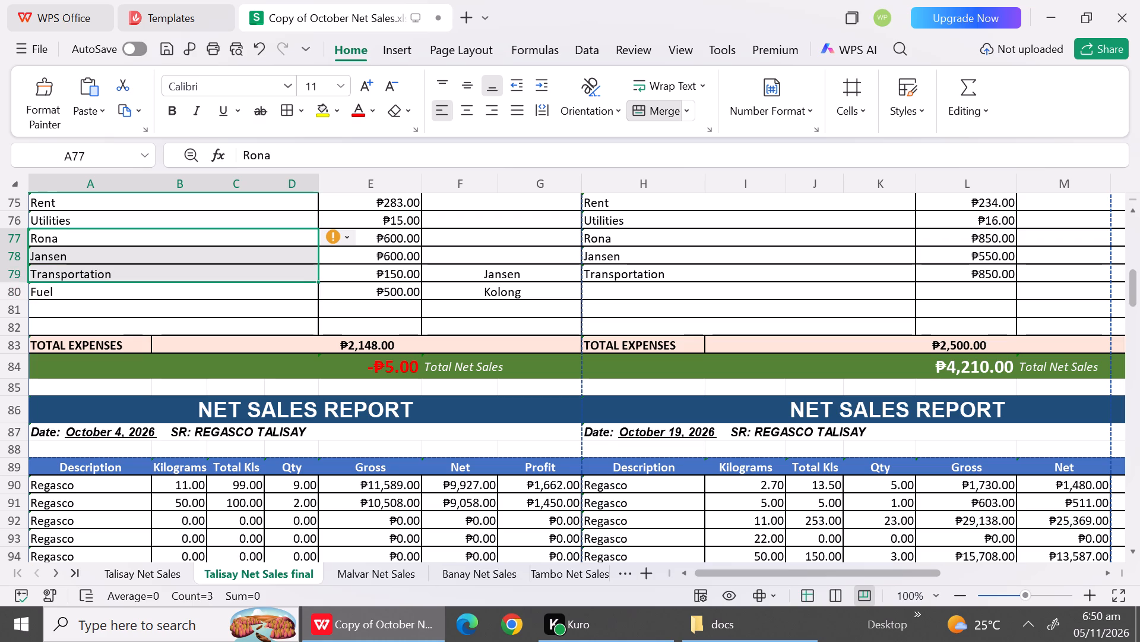
pyautogui.hotkey('ctrl', 'c')
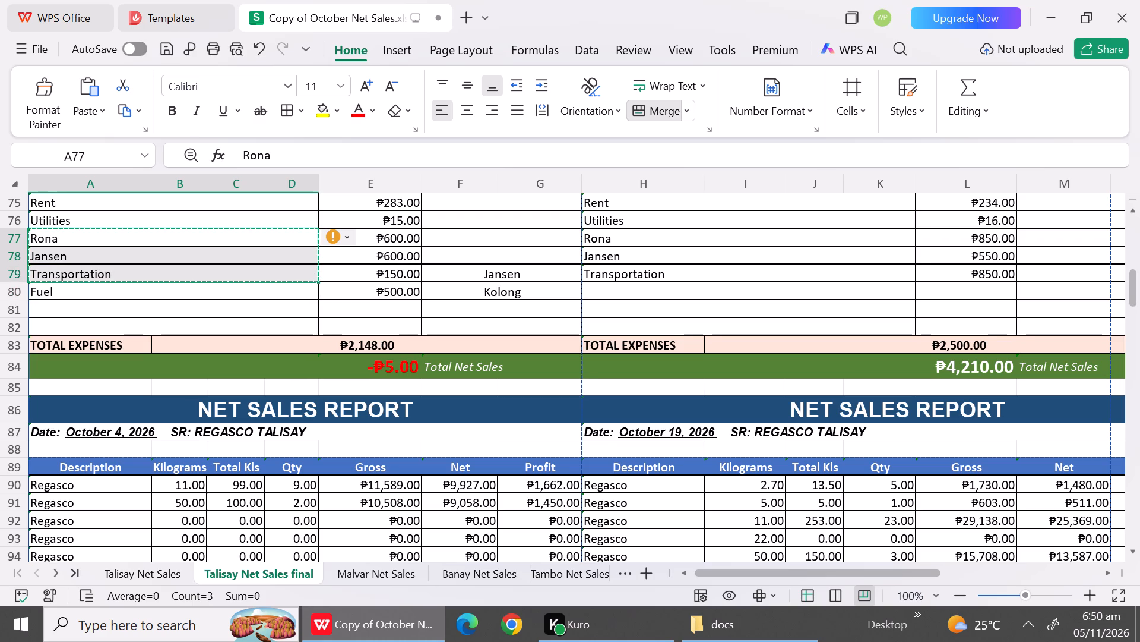
pyautogui.tripleClick(1134, 555)
pyautogui.tripleClick(1134, 555)
pyautogui.tripleClick(1134, 555)
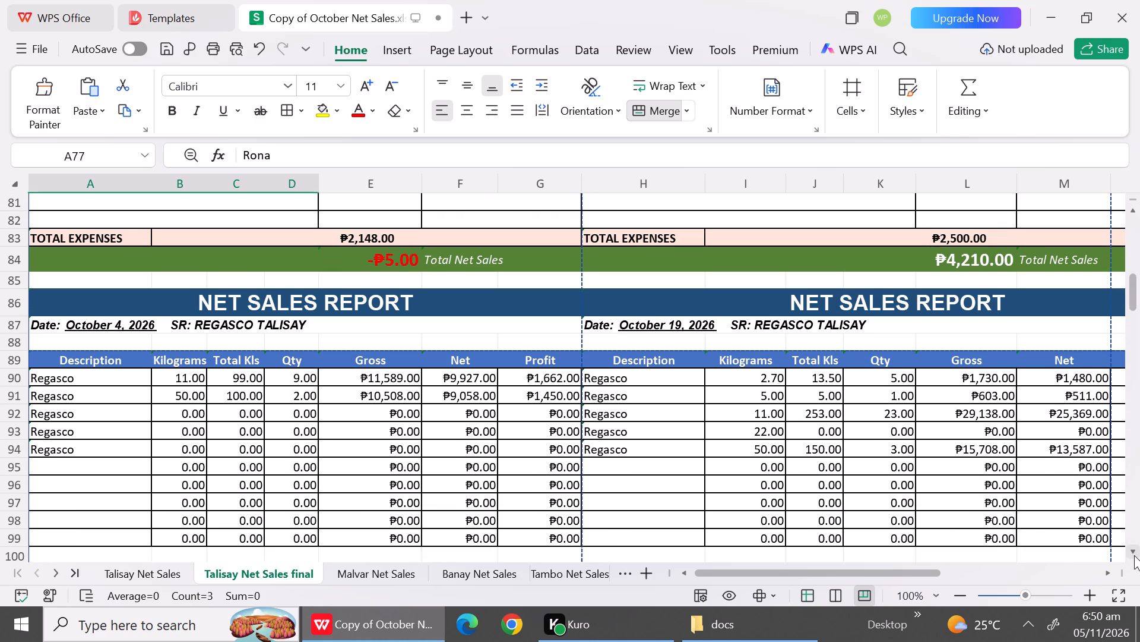
pyautogui.tripleClick(1134, 555)
pyautogui.tripleClick(1134, 555)
pyautogui.tripleClick(1134, 555)
pyautogui.tripleClick(1134, 555)
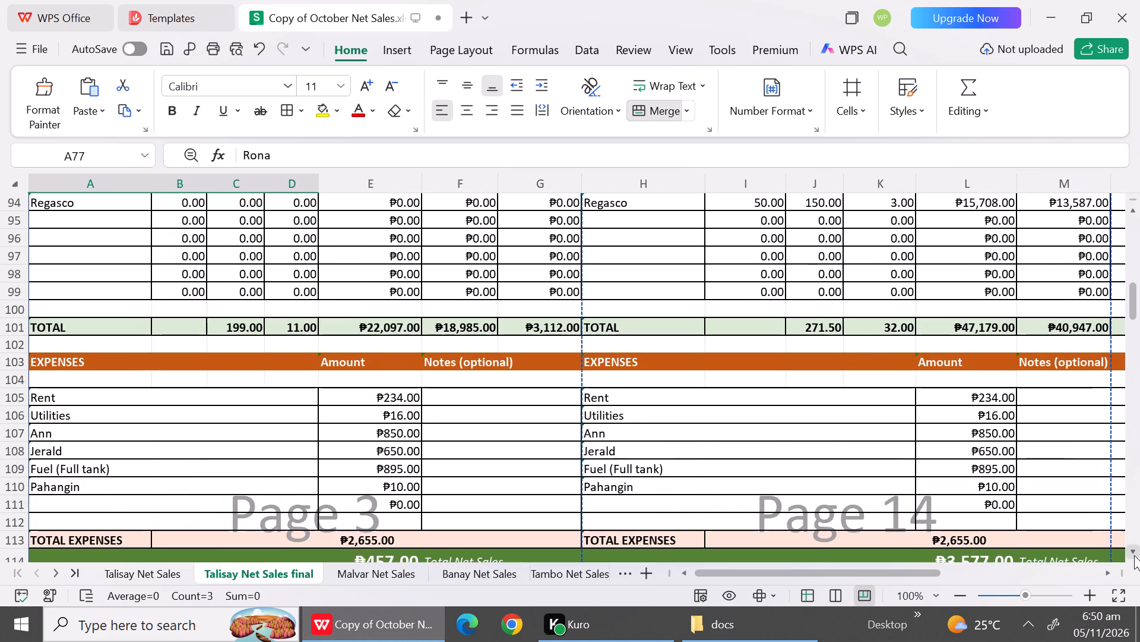
pyautogui.doubleClick(1134, 555)
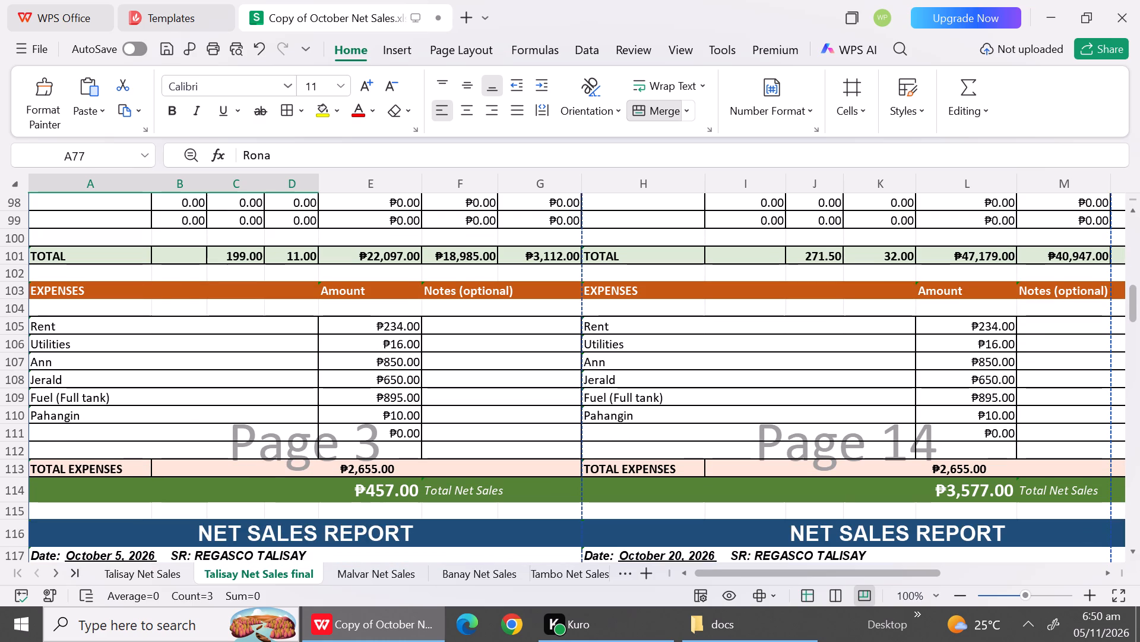
pyautogui.click(76, 367)
pyautogui.hotkey('ctrl', 'v')
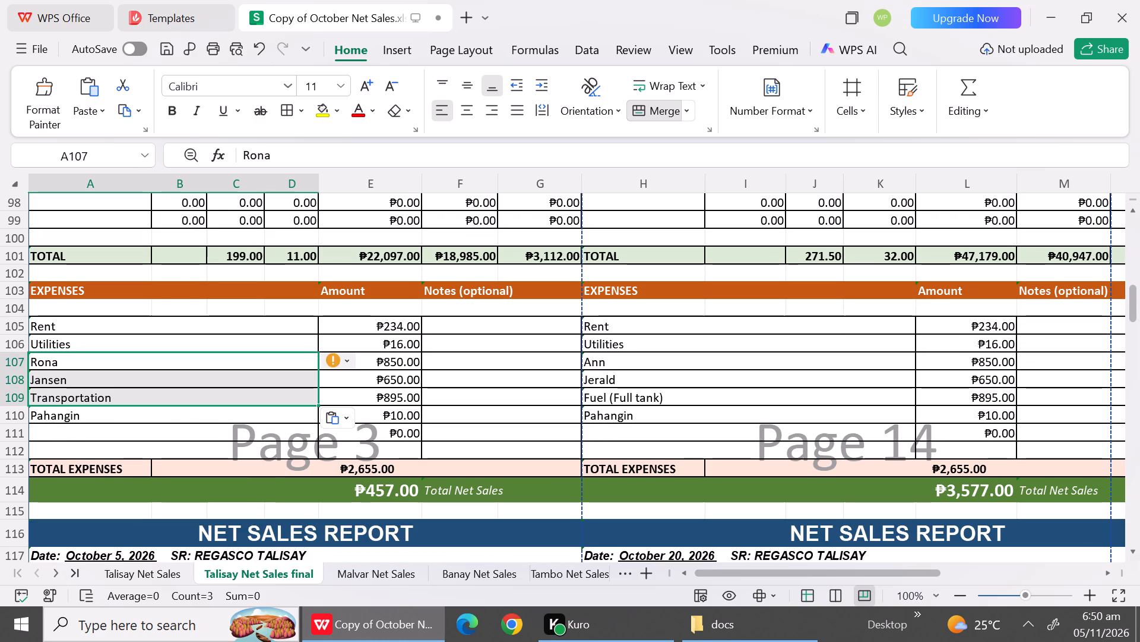
pyautogui.click(617, 366)
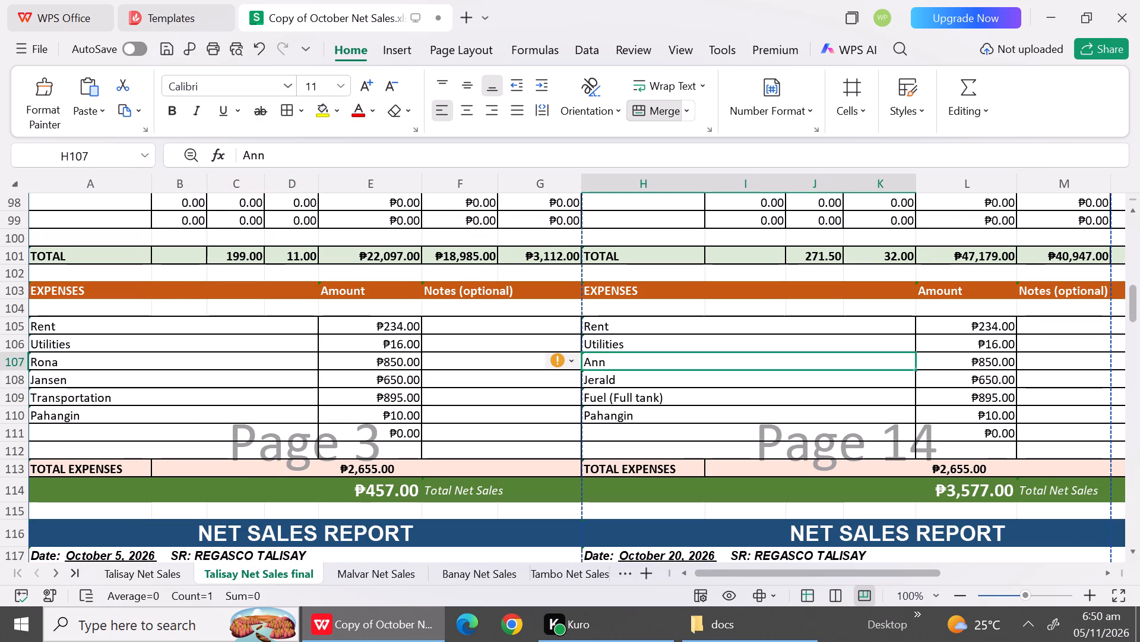
pyautogui.hotkey('ctrl', 'v')
# Clear the Pahangin label from the October 4 and October 19 expense lists.
pyautogui.click(119, 420)
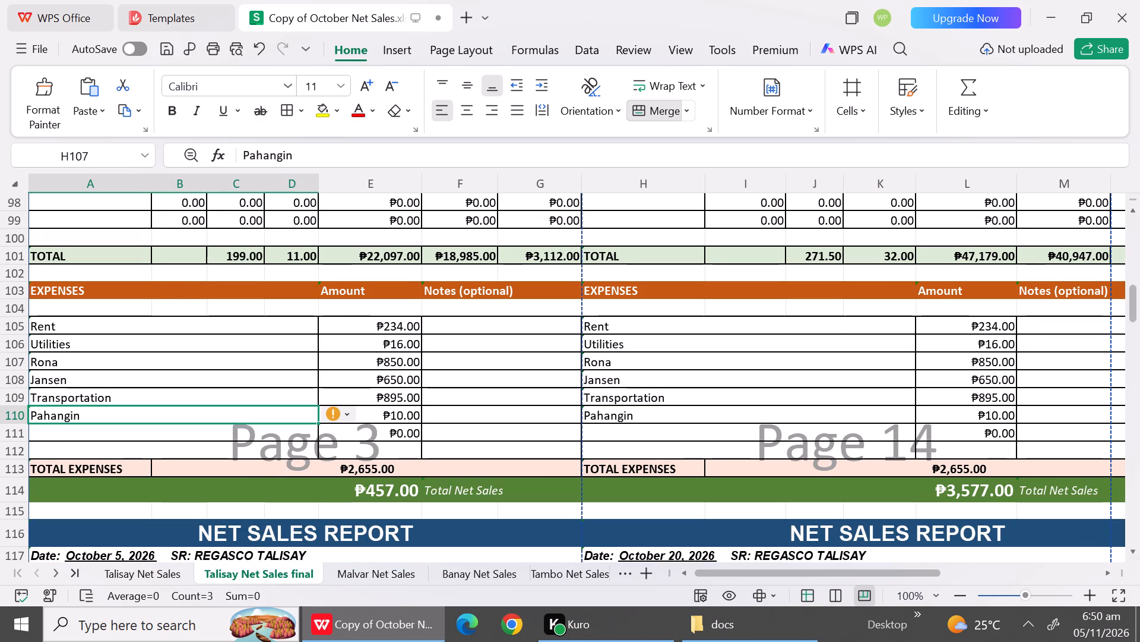
pyautogui.press('BackSpace')
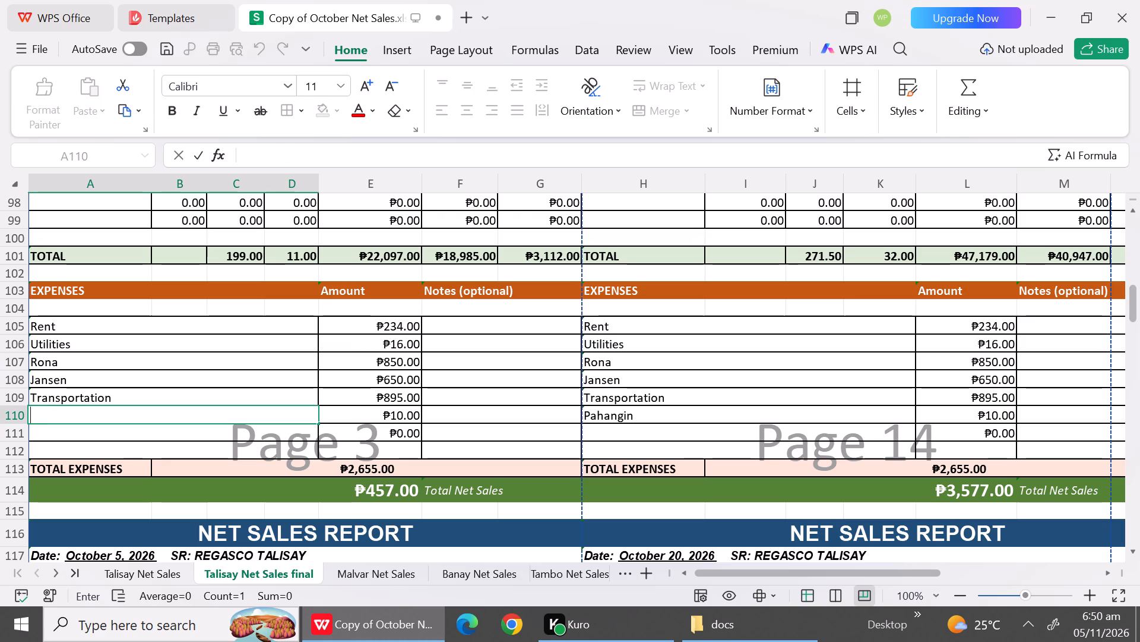
pyautogui.click(650, 426)
pyautogui.click(642, 418)
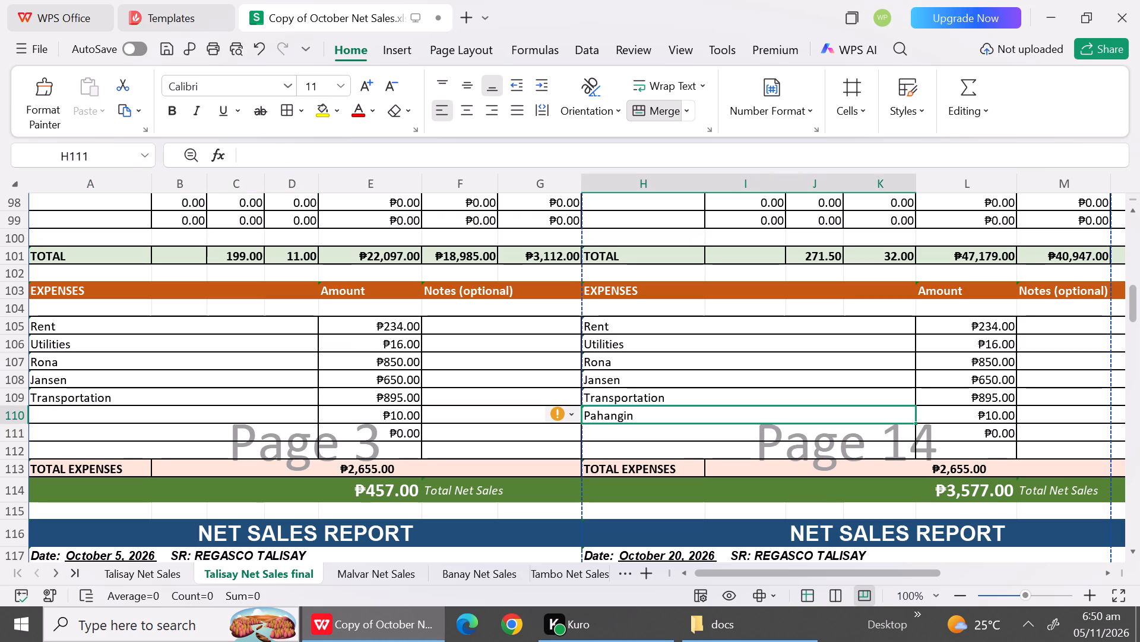
pyautogui.press('BackSpace')
# Copy the October 4 expense amounts 283, 15, 600, 600 and 150 from Talisay Net Sales into the final sheet's October 4 expenses.
pyautogui.click(169, 579)
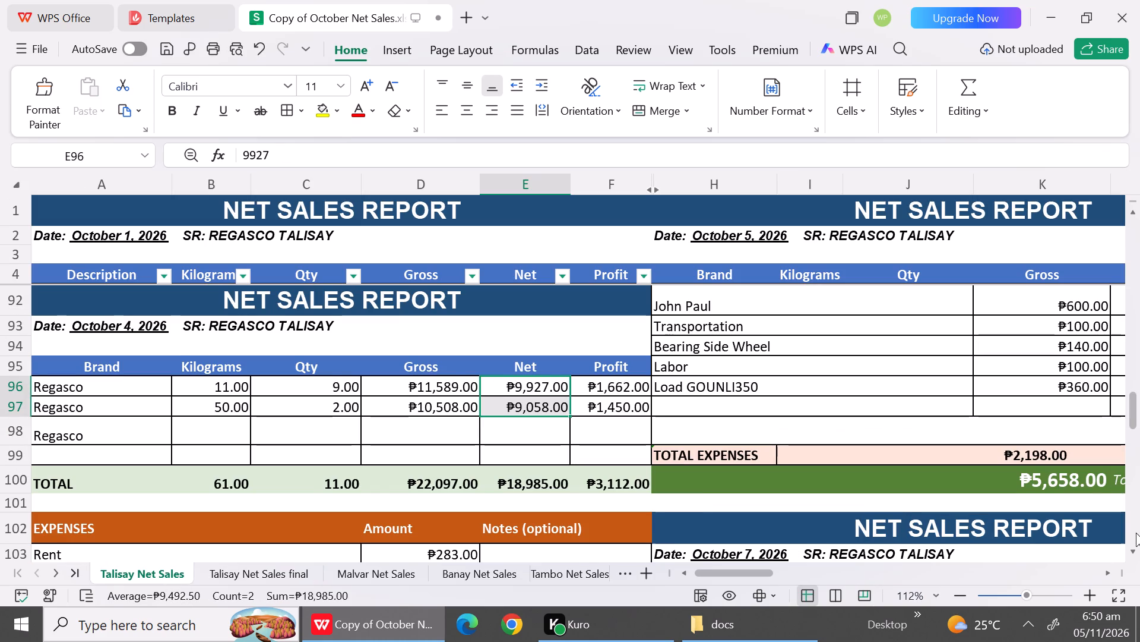
pyautogui.click(1133, 555)
pyautogui.click(1133, 555)
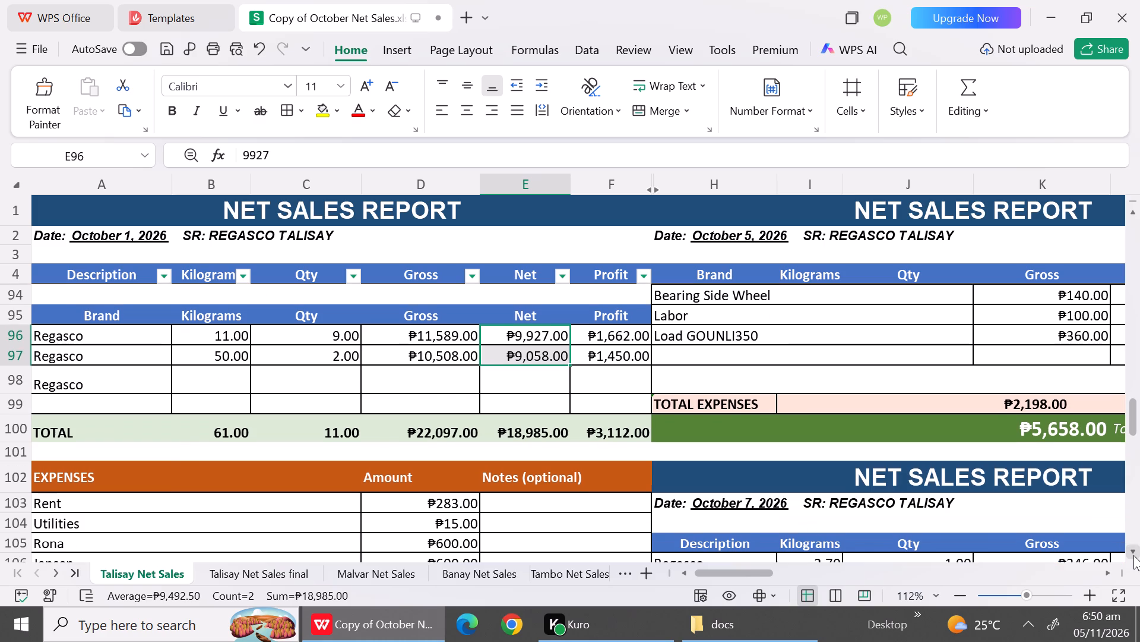
pyautogui.click(1133, 555)
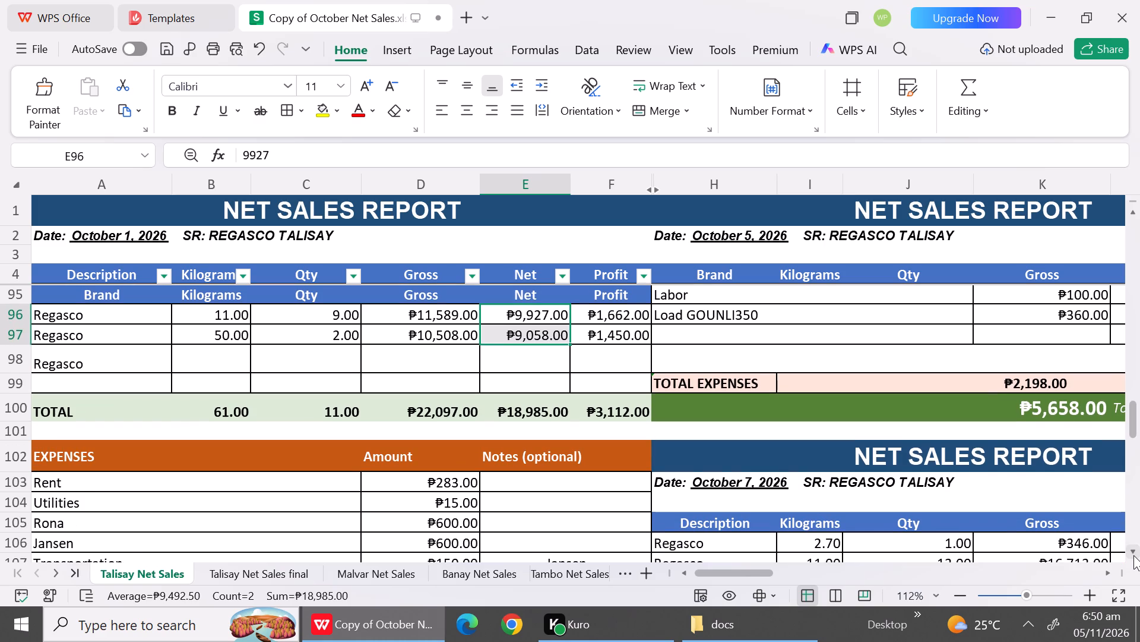
pyautogui.click(1133, 555)
pyautogui.click(1133, 555)
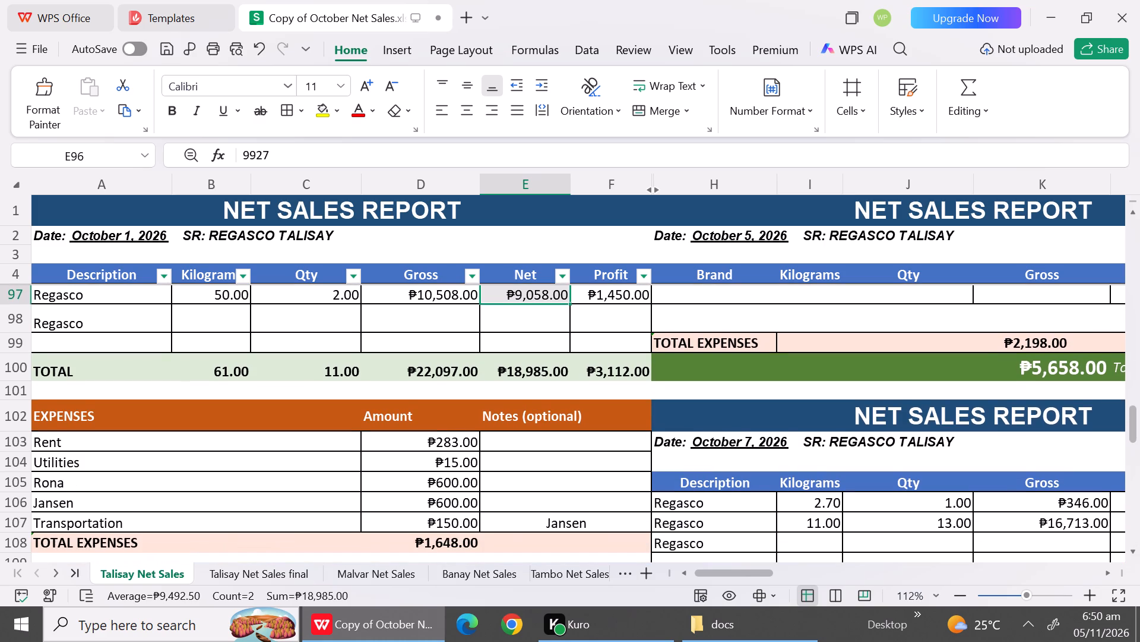
pyautogui.moveTo(430, 445); pyautogui.dragTo(423, 513)
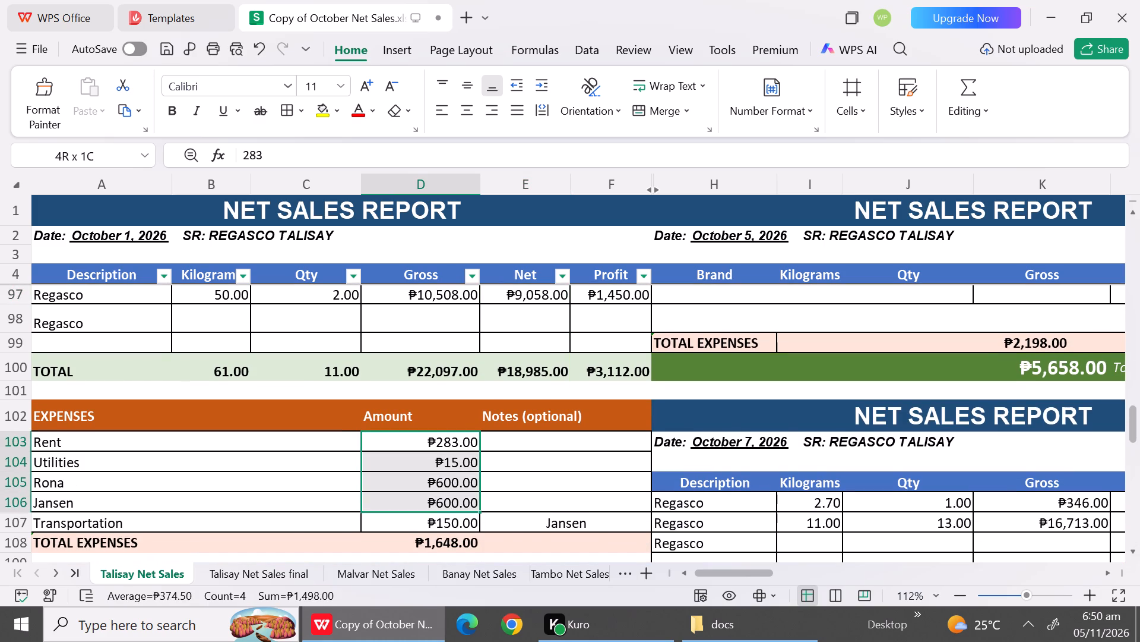
pyautogui.moveTo(423, 513); pyautogui.dragTo(425, 520)
pyautogui.hotkey('ctrl', 'c')
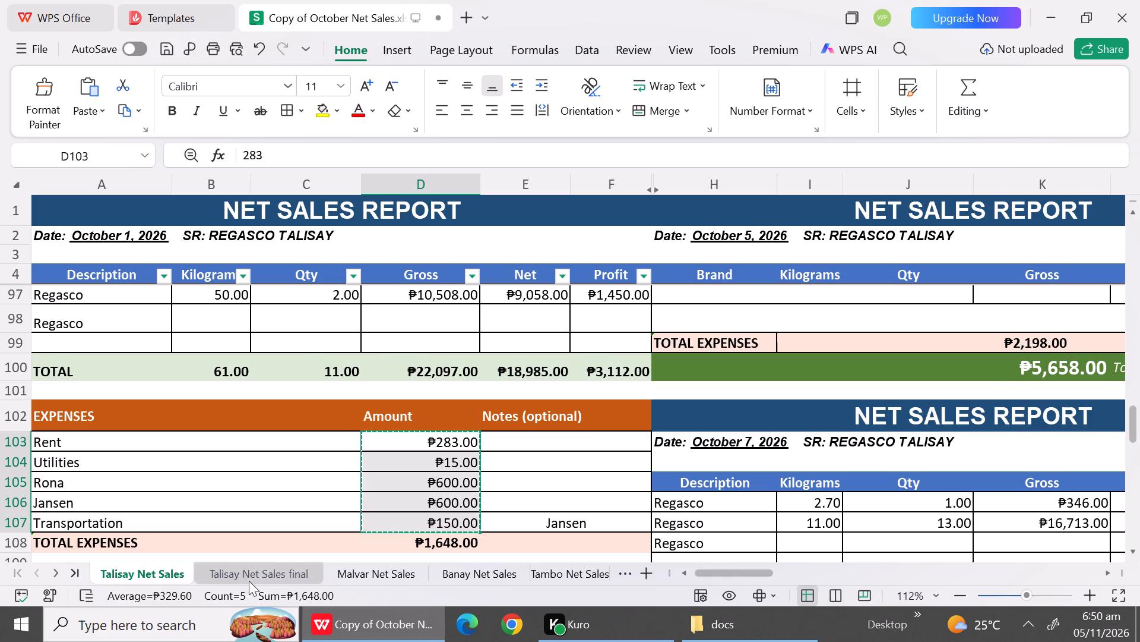
pyautogui.click(249, 581)
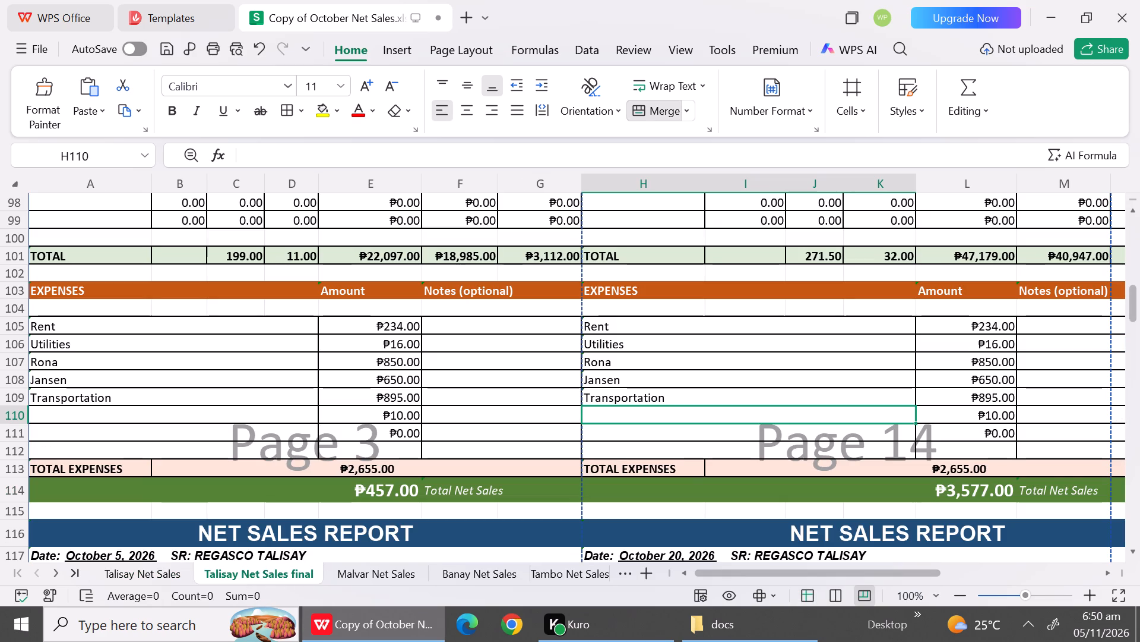
pyautogui.click(400, 324)
pyautogui.hotkey('ctrl', 'v')
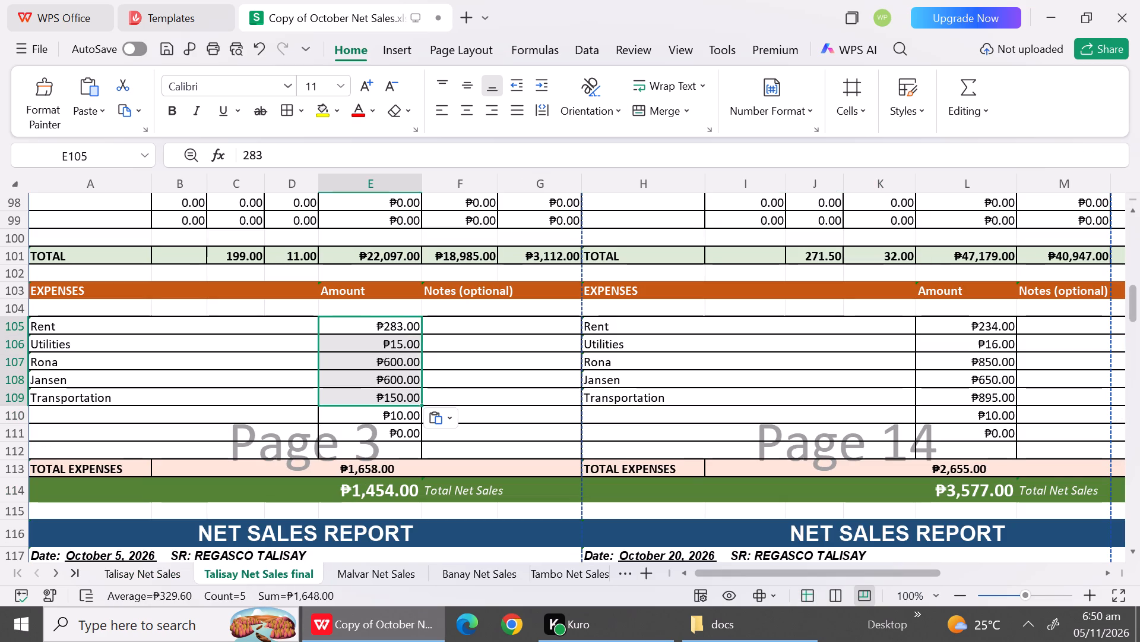
# Set the two amounts below Transportation in the October 4 expenses to 0.
pyautogui.click(390, 422)
pyautogui.press('0')
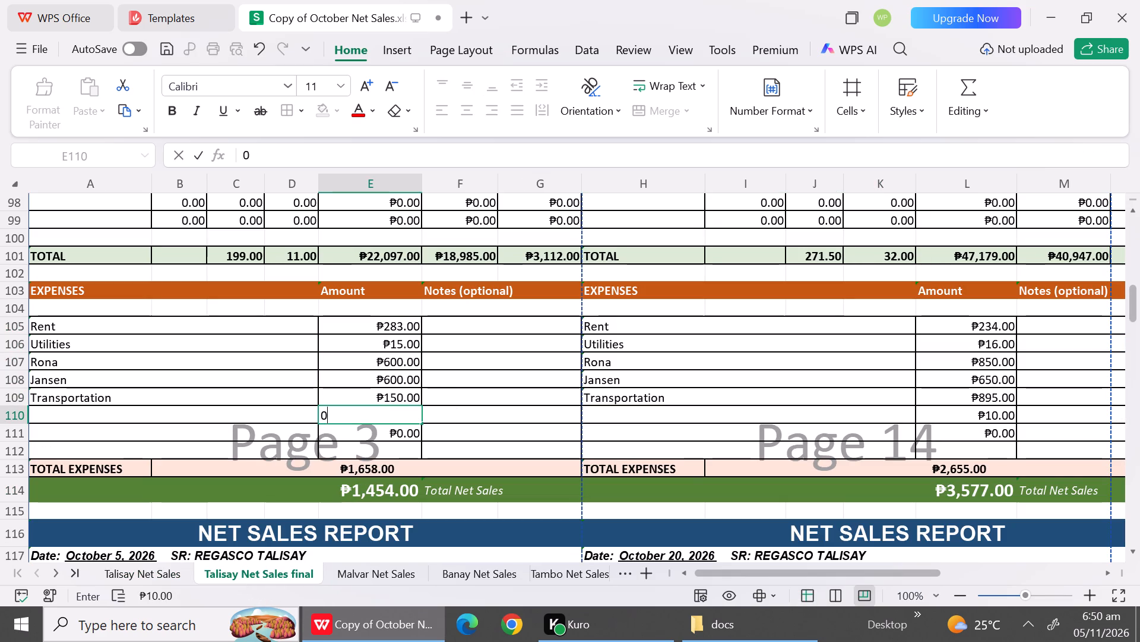
pyautogui.click(398, 433)
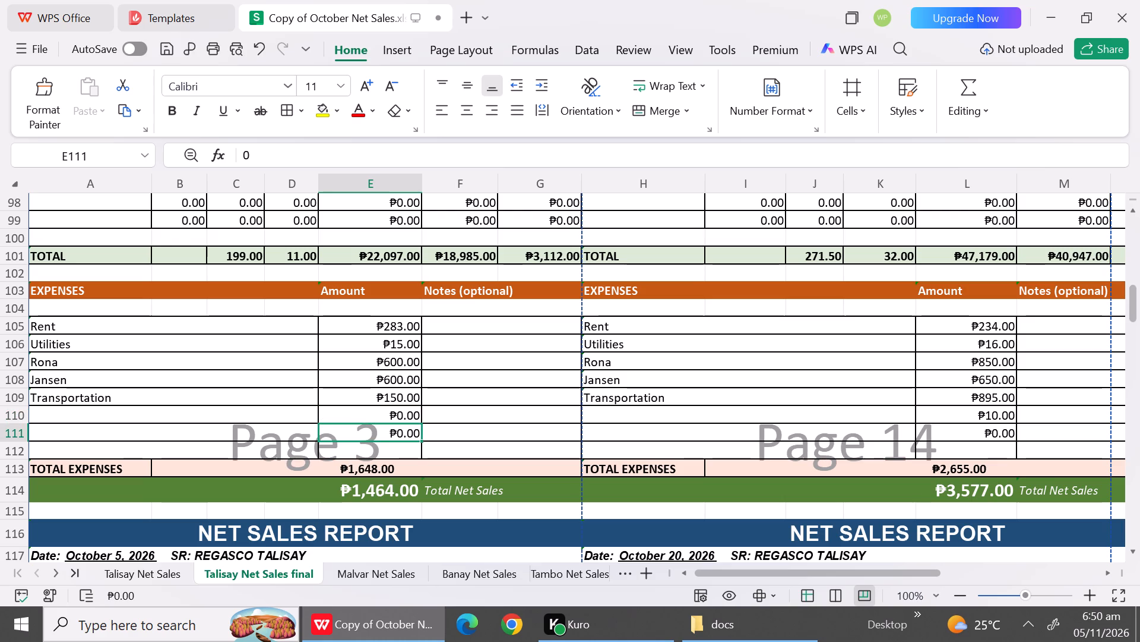
pyautogui.press('0')
pyautogui.click(468, 430)
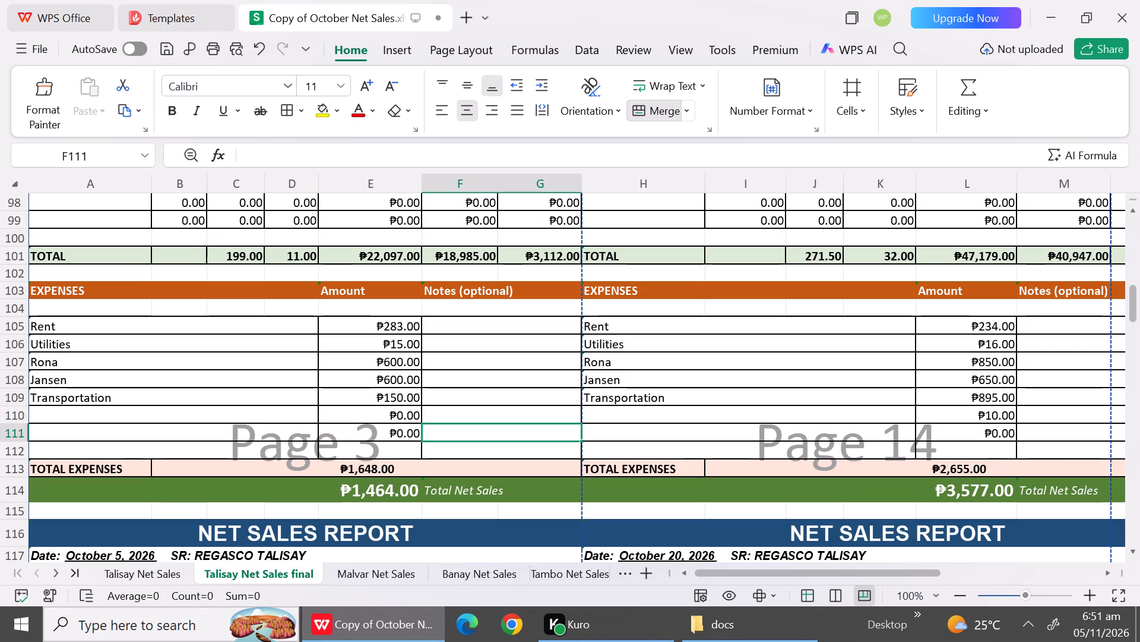
# Enter the note Jansen beside the October 4 Transportation expense.
pyautogui.click(474, 401)
pyautogui.write('Ja')
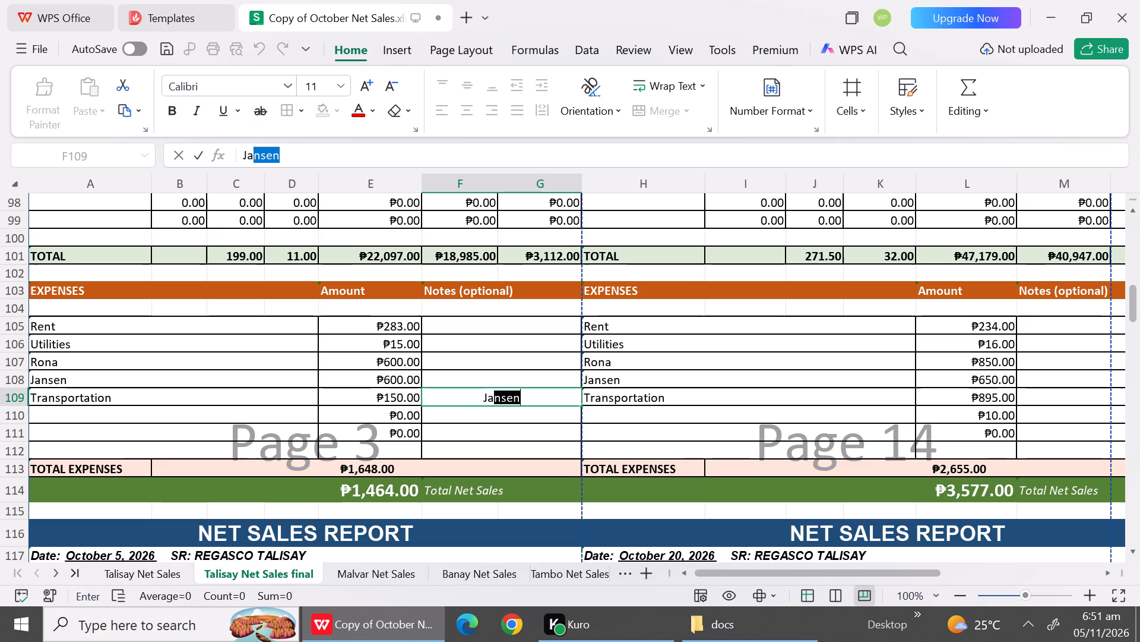
pyautogui.press('Right')
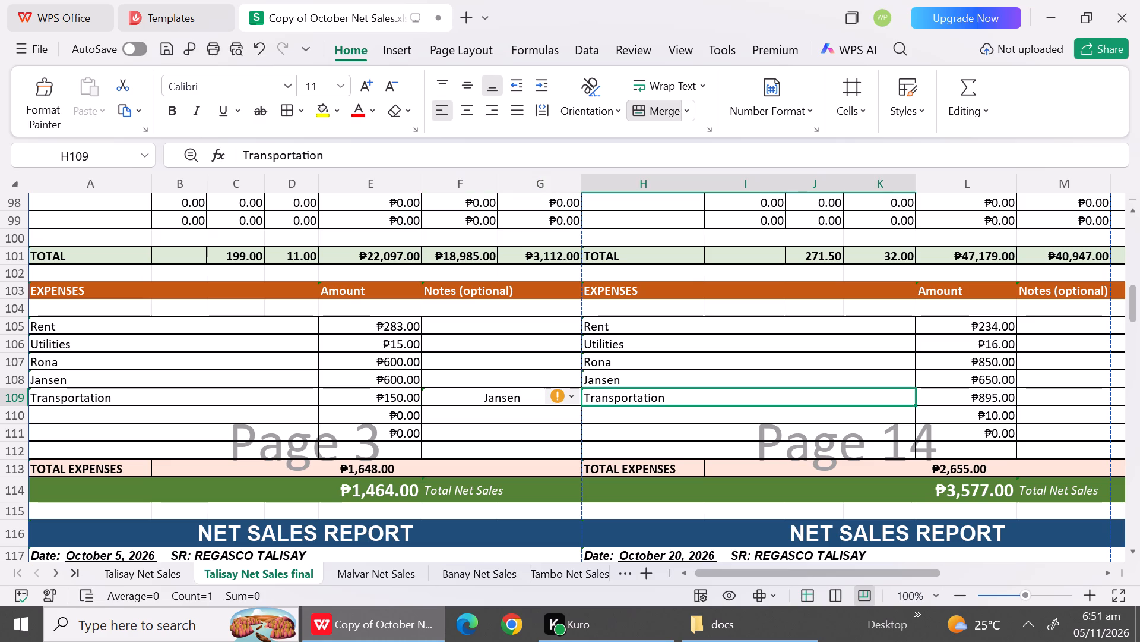
pyautogui.click(522, 444)
# Copy the expense labels Rona, Jansen and Transportation from October 4 into the October 5 expense list, starting below Utilities.
pyautogui.tripleClick(1135, 552)
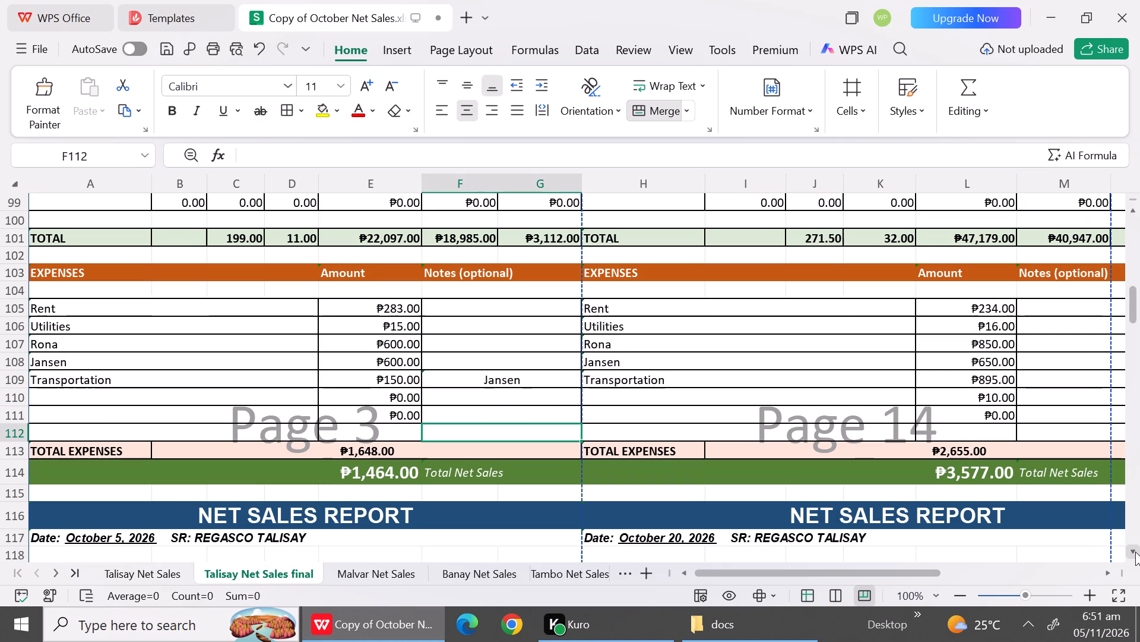
pyautogui.tripleClick(1135, 552)
pyautogui.doubleClick(1135, 552)
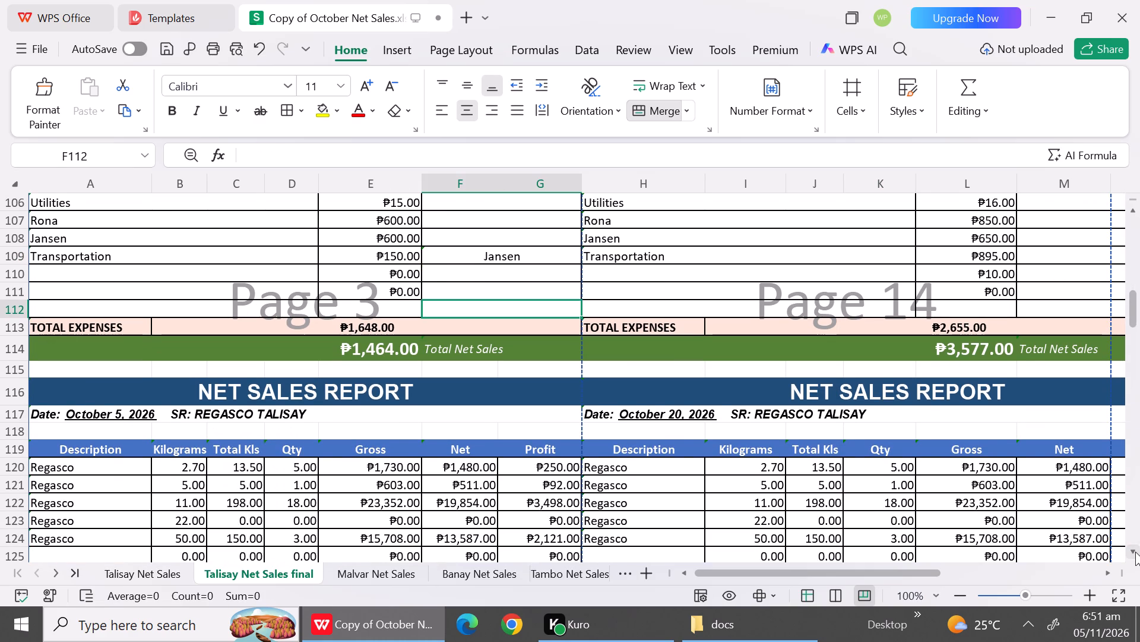
pyautogui.click(1133, 215)
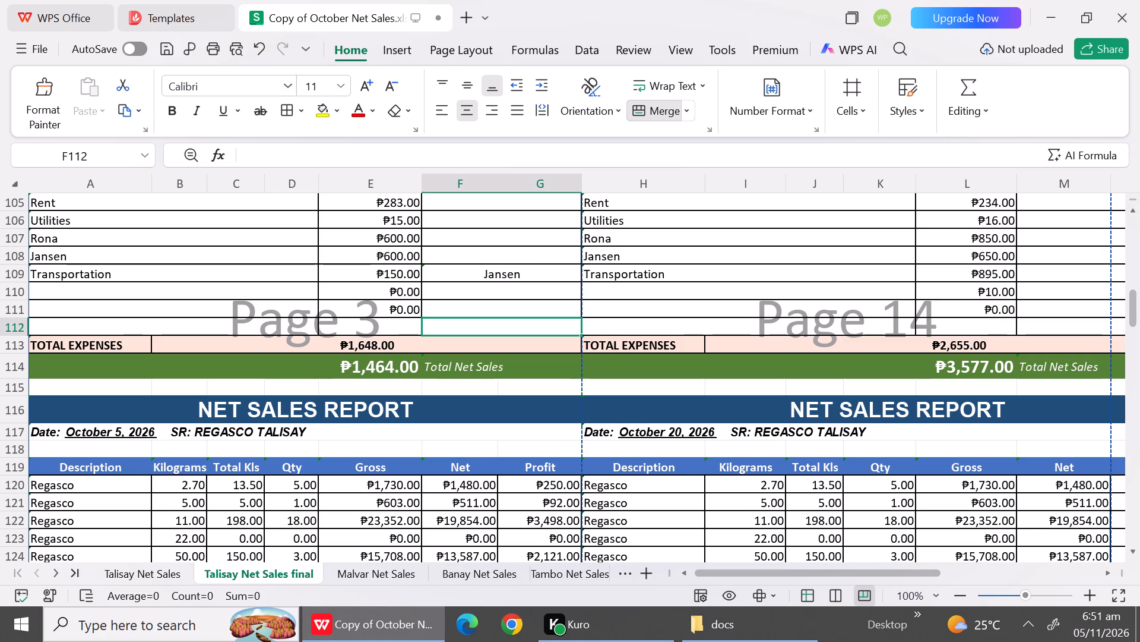
pyautogui.moveTo(80, 235); pyautogui.dragTo(78, 270)
pyautogui.hotkey('ctrl', 'c')
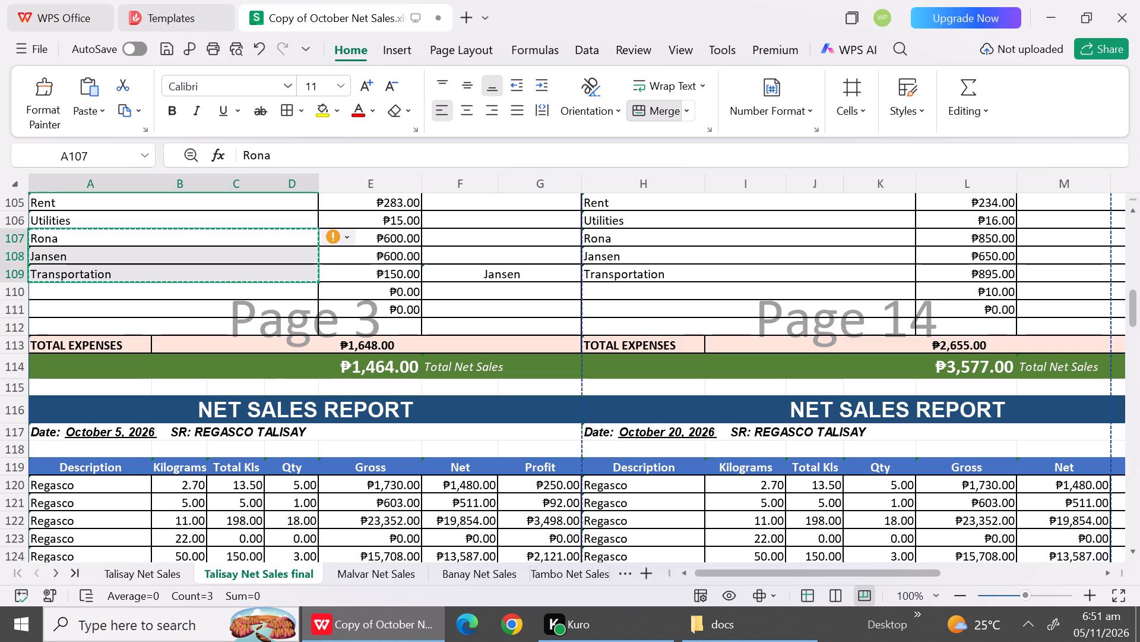
pyautogui.tripleClick(1136, 558)
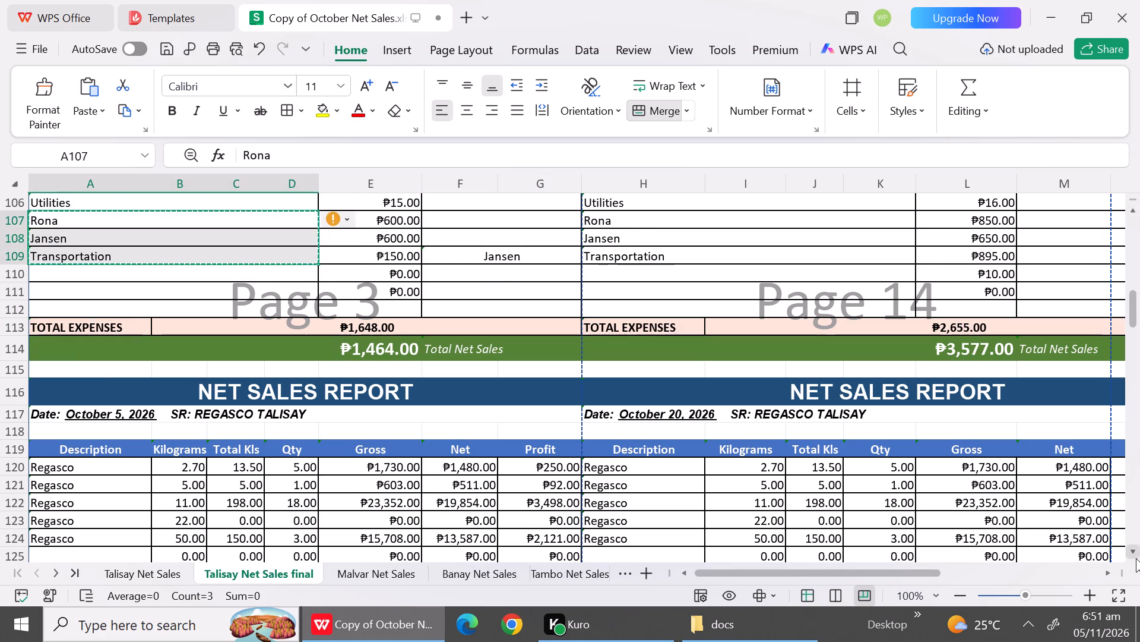
pyautogui.tripleClick(1136, 558)
pyautogui.tripleClick(1136, 558)
pyautogui.tripleClick(1136, 558)
pyautogui.tripleClick(1136, 558)
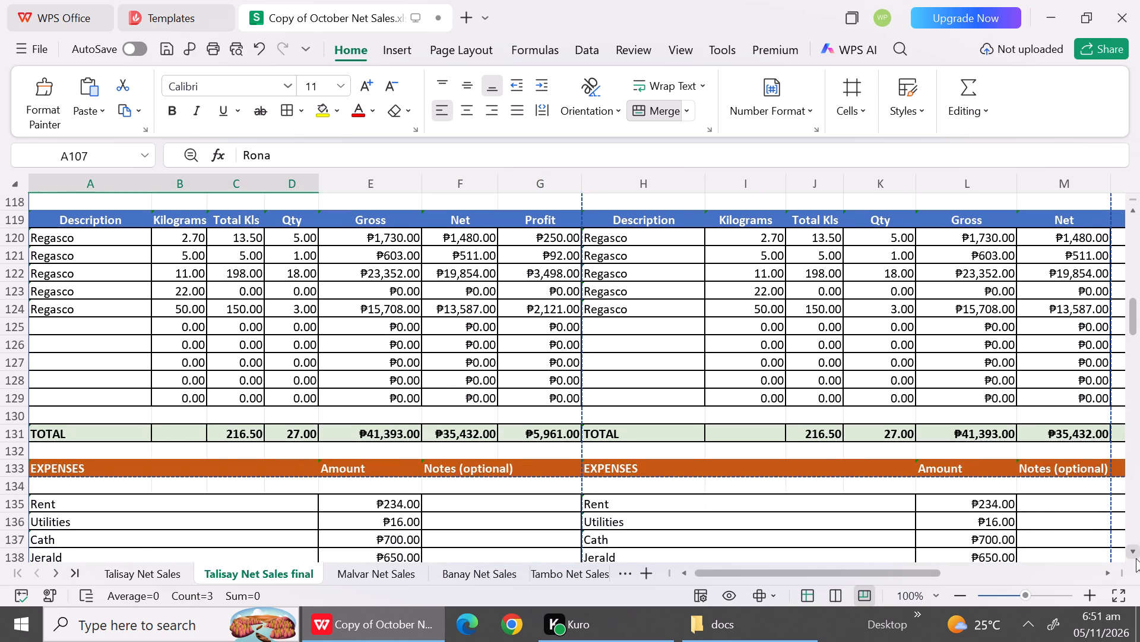
pyautogui.doubleClick(1136, 558)
pyautogui.click(1136, 558)
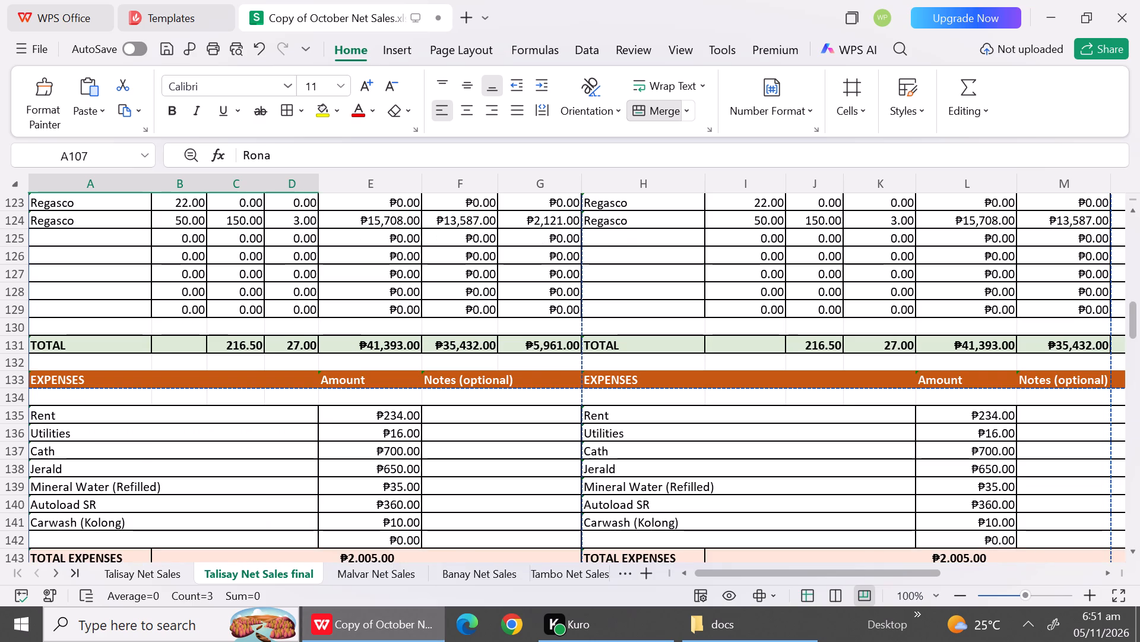
pyautogui.click(154, 448)
pyautogui.hotkey('ctrl', 'v')
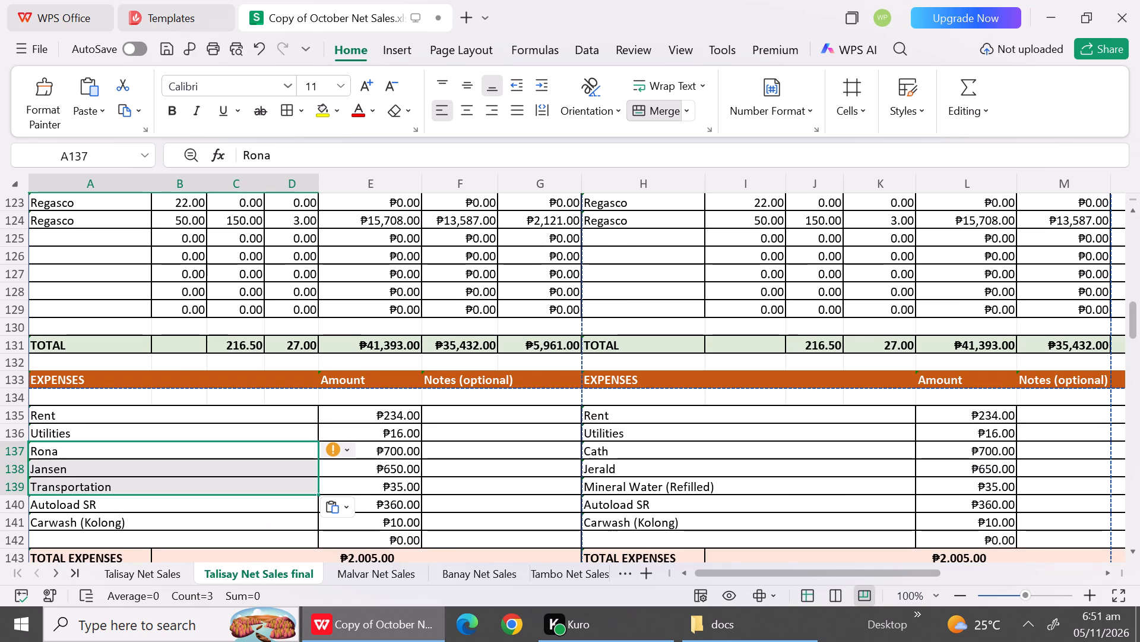
# Clear the Autoload SR and Carwash (Kolong) labels from the October 5 expense list.
pyautogui.click(91, 509)
pyautogui.press('BackSpace')
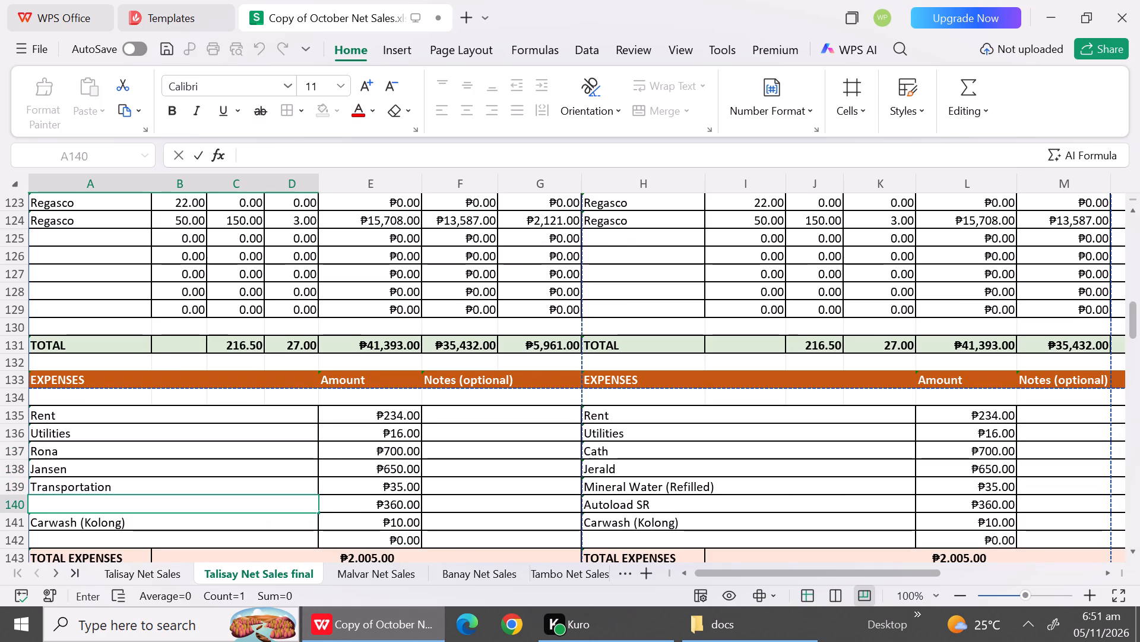
pyautogui.click(93, 523)
pyautogui.press('BackSpace')
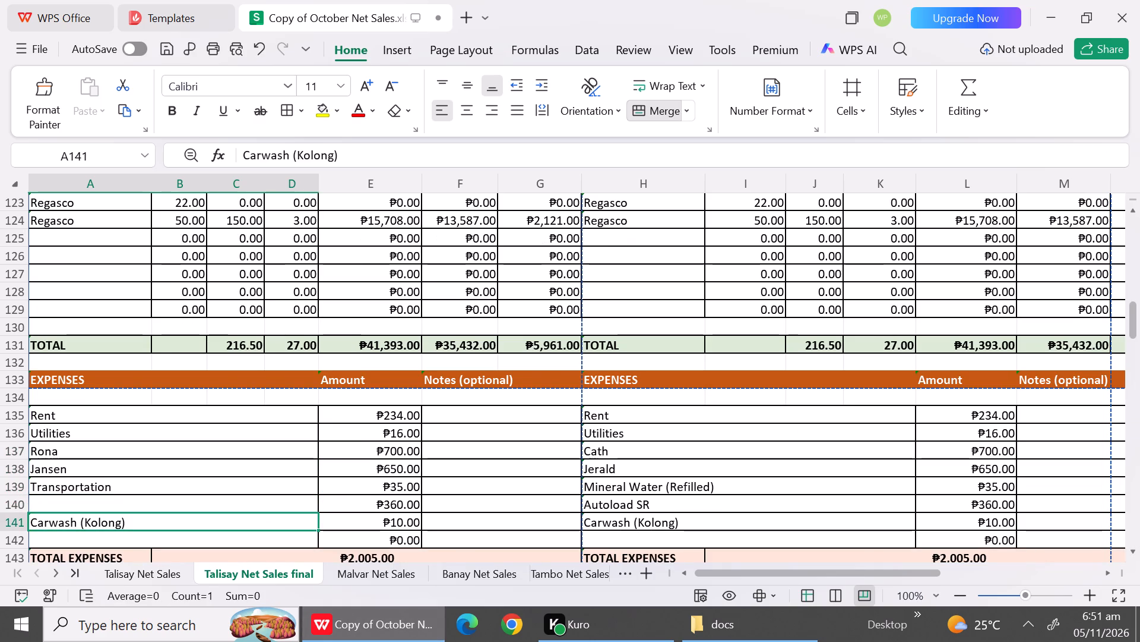
pyautogui.click(106, 519)
pyautogui.press('BackSpace')
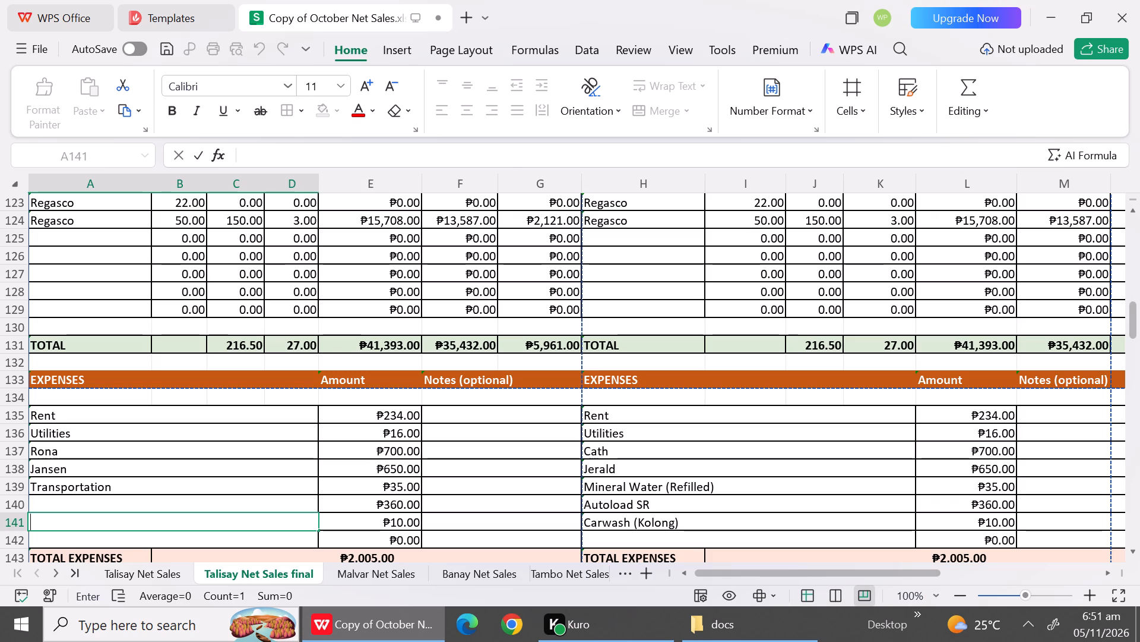
# Copy the Rona, Jansen and Transportation labels from the October 5 expenses into the October 20 expense list, starting below Utilities.
pyautogui.click(622, 449)
pyautogui.hotkey('ctrl', 'v')
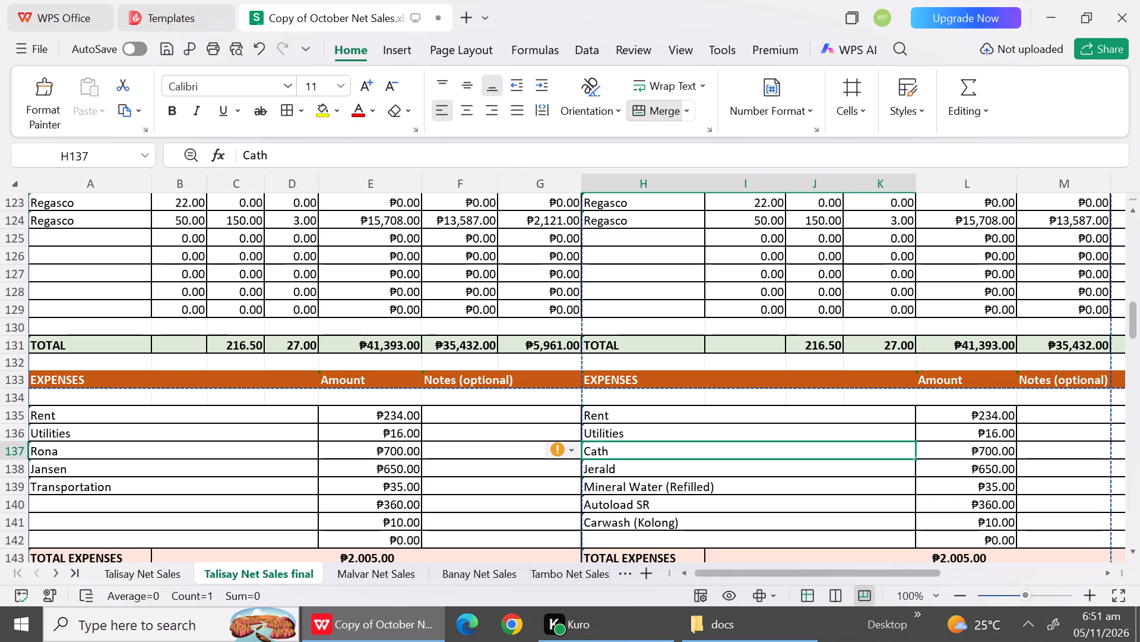
pyautogui.moveTo(97, 452); pyautogui.dragTo(97, 481)
pyautogui.hotkey('ctrl', 'c')
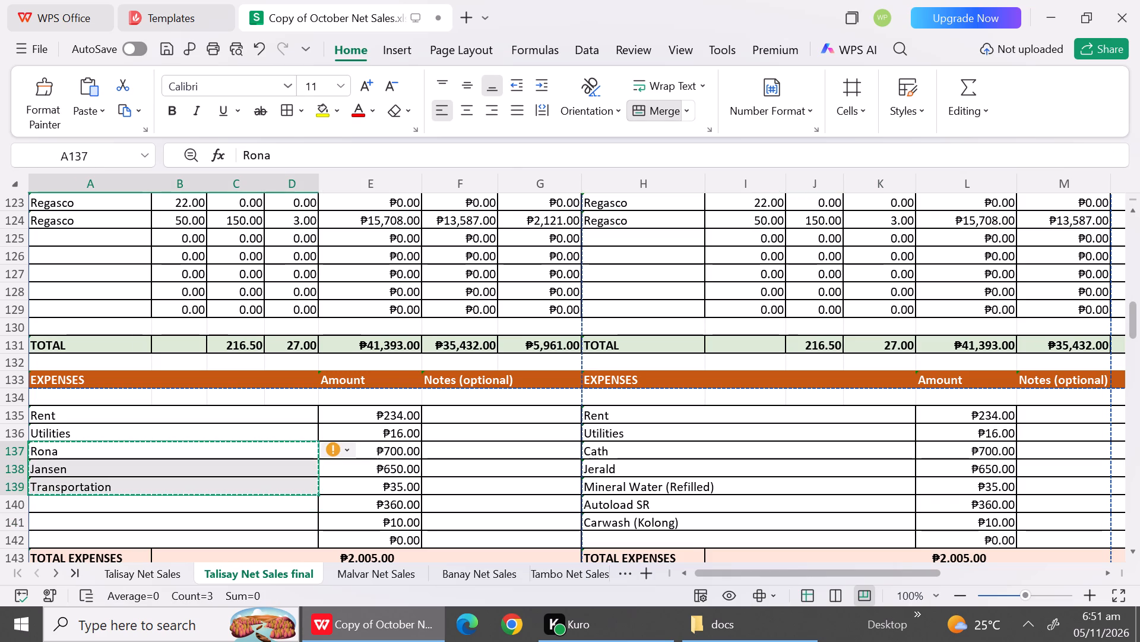
pyautogui.click(637, 455)
pyautogui.hotkey('ctrl', 'v')
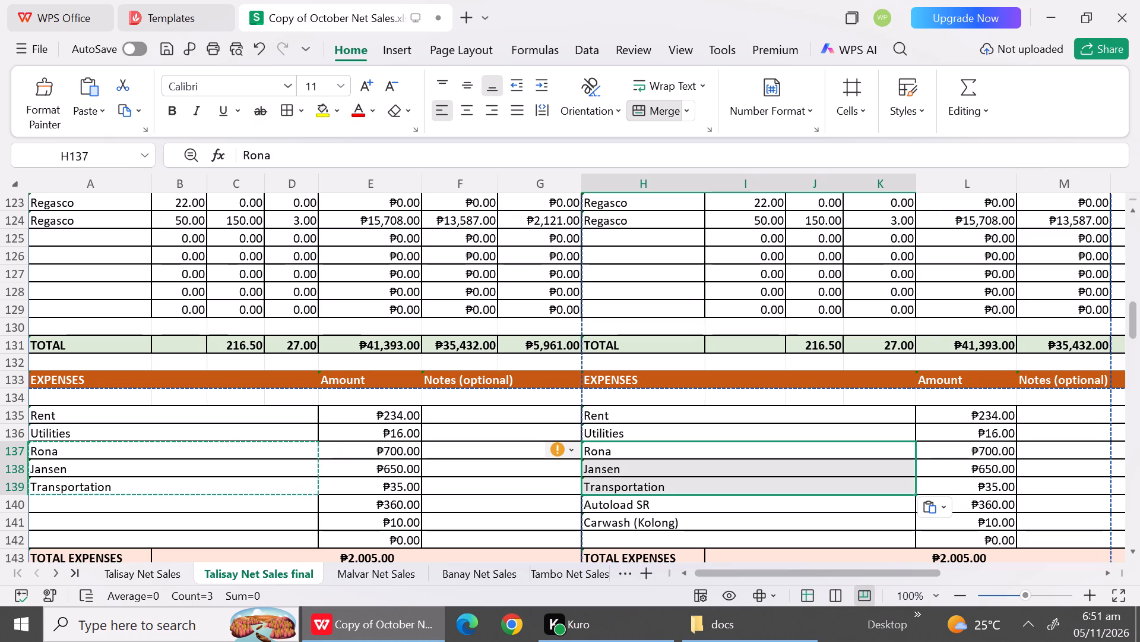
# Clear the Autoload SR and Carwash (Kolong) labels from the October 20 expense list.
pyautogui.click(645, 506)
pyautogui.press('BackSpace')
pyautogui.click(648, 531)
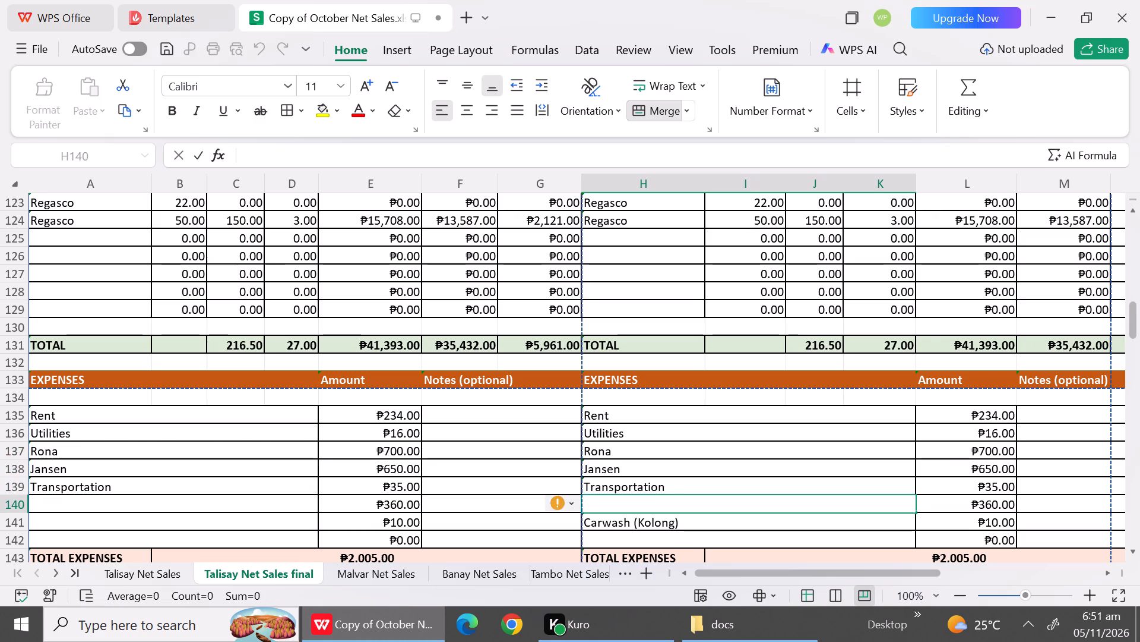
pyautogui.click(643, 527)
pyautogui.press('BackSpace')
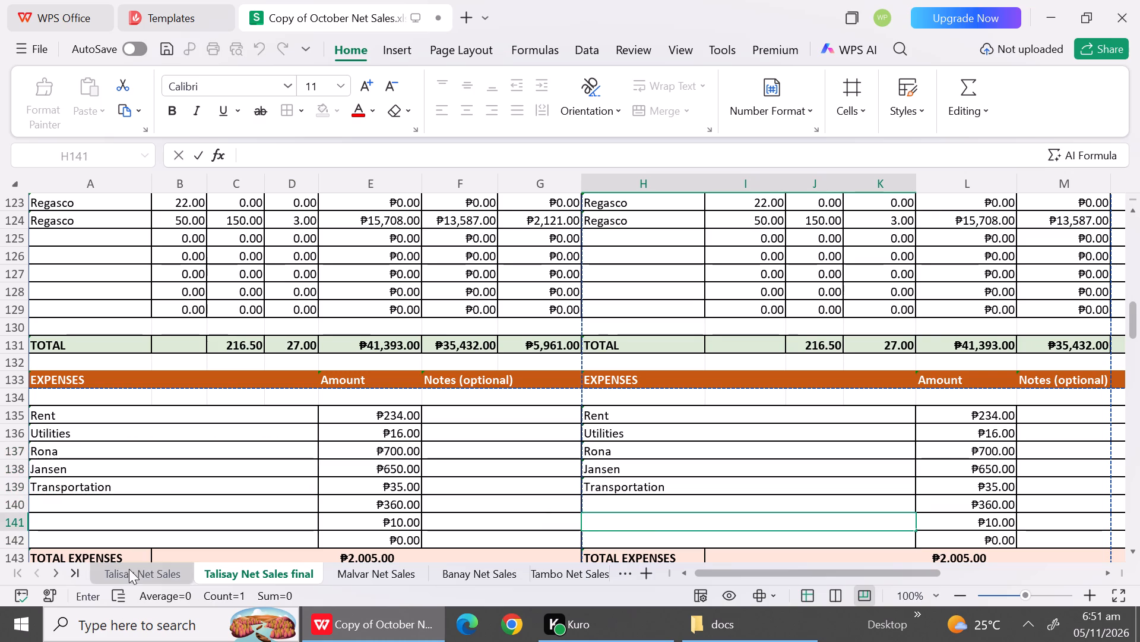
pyautogui.click(138, 483)
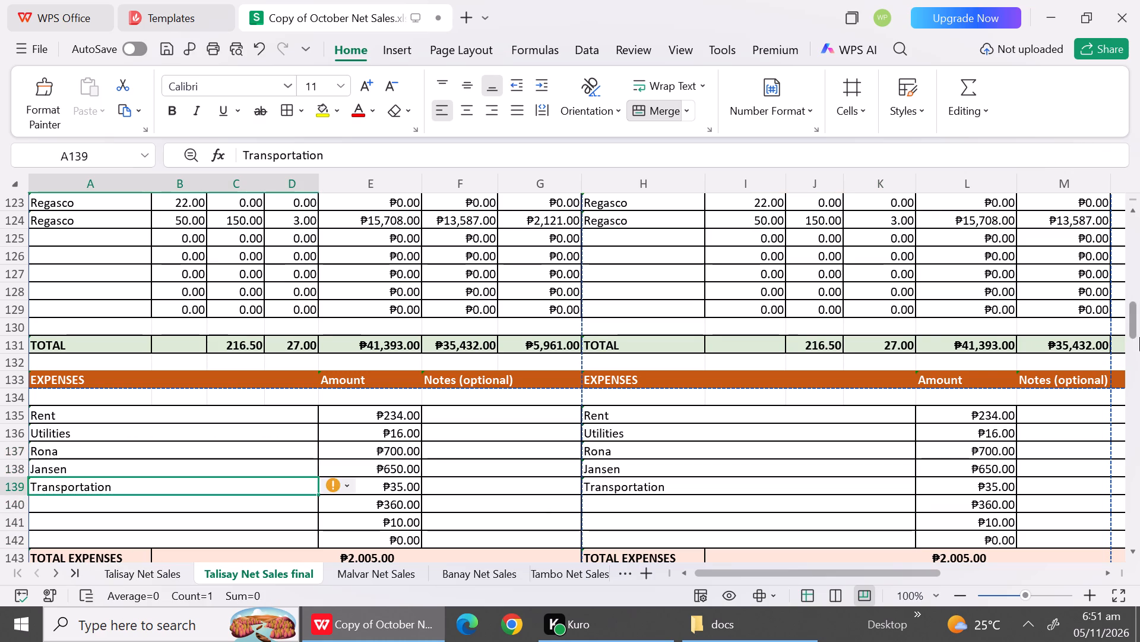
# Review the October 4 expenses and the October 5 sales and expense tables in the final sheet.
pyautogui.tripleClick(1130, 213)
pyautogui.tripleClick(1130, 213)
pyautogui.tripleClick(1130, 213)
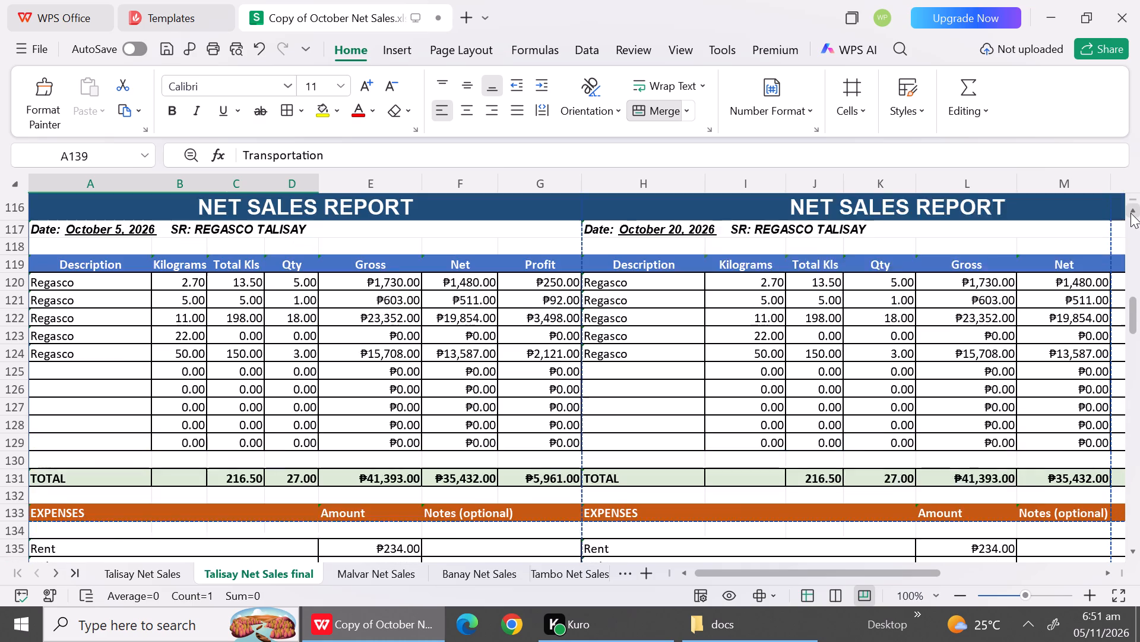
pyautogui.tripleClick(1130, 213)
pyautogui.tripleClick(1130, 213)
pyautogui.tripleClick(1130, 213)
pyautogui.doubleClick(1130, 213)
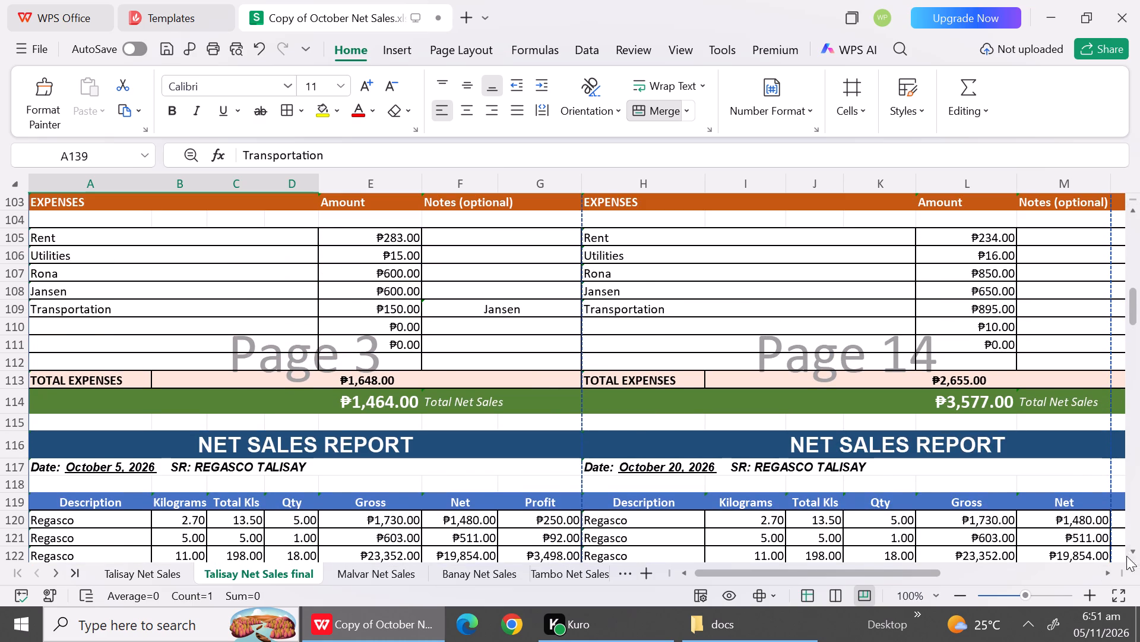
pyautogui.tripleClick(1133, 558)
pyautogui.tripleClick(1133, 558)
pyautogui.tripleClick(1133, 558)
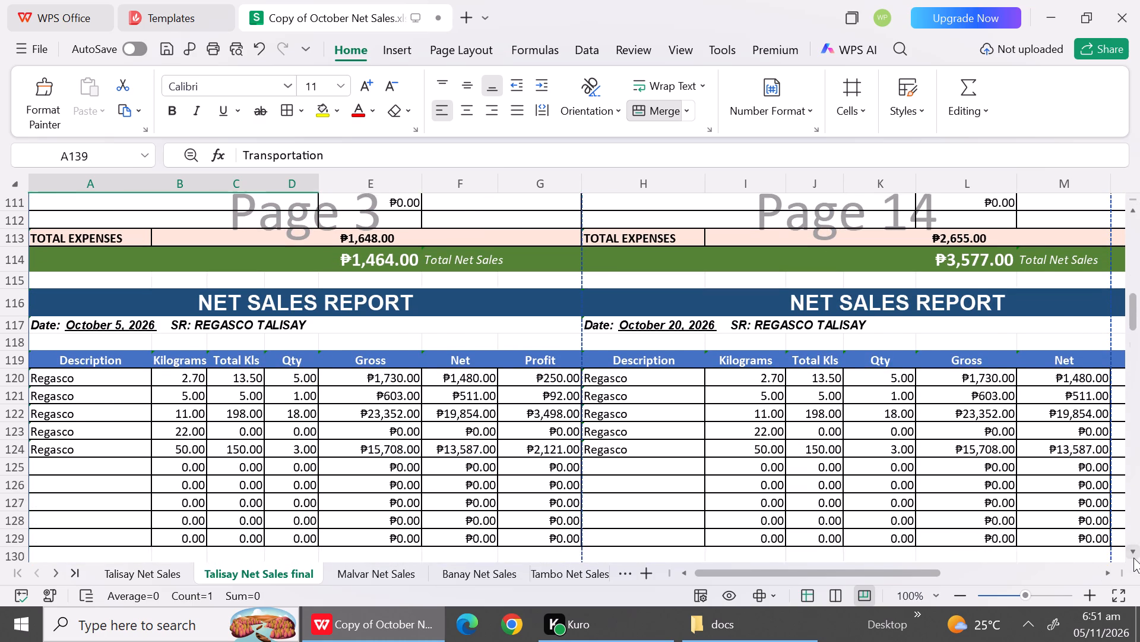
pyautogui.tripleClick(1133, 558)
pyautogui.tripleClick(1133, 558)
pyautogui.click(1133, 558)
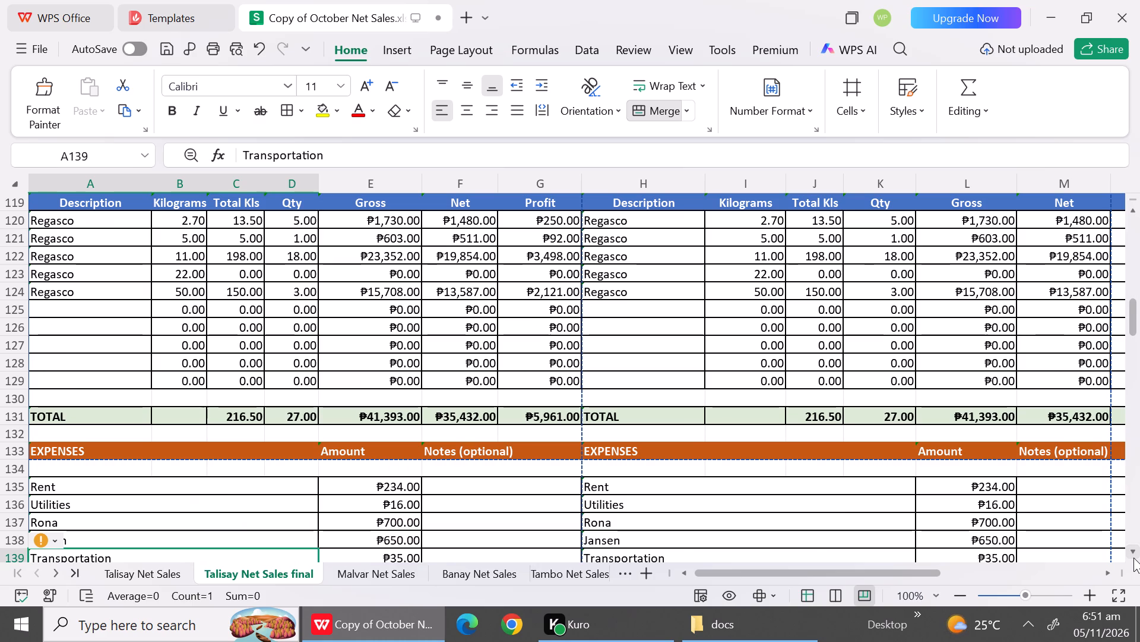
pyautogui.click(1135, 213)
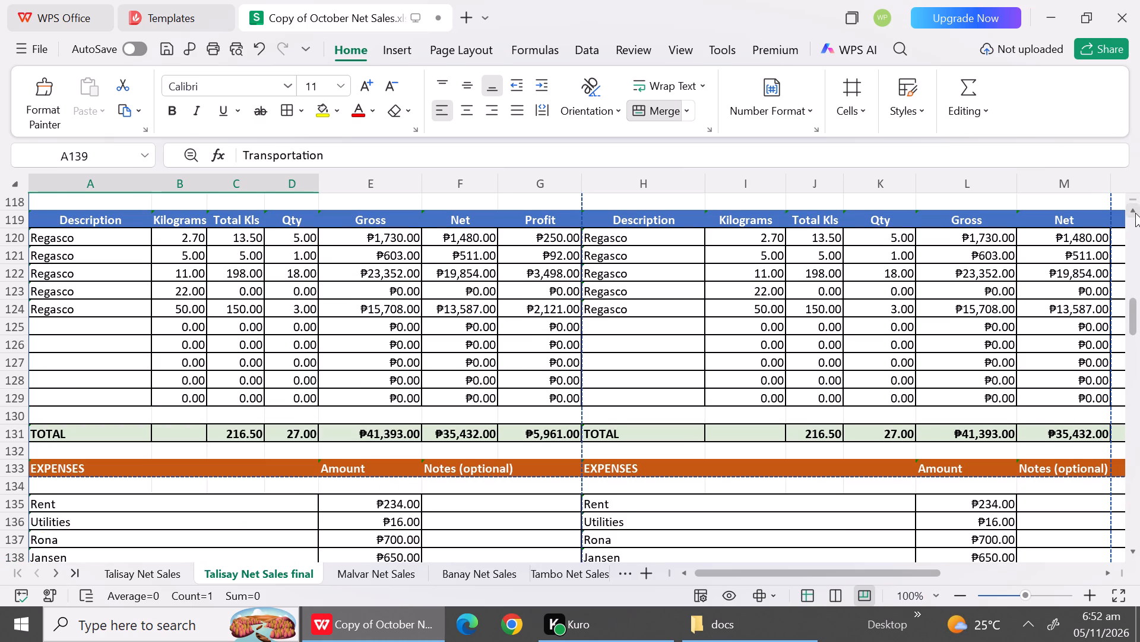
pyautogui.click(1135, 213)
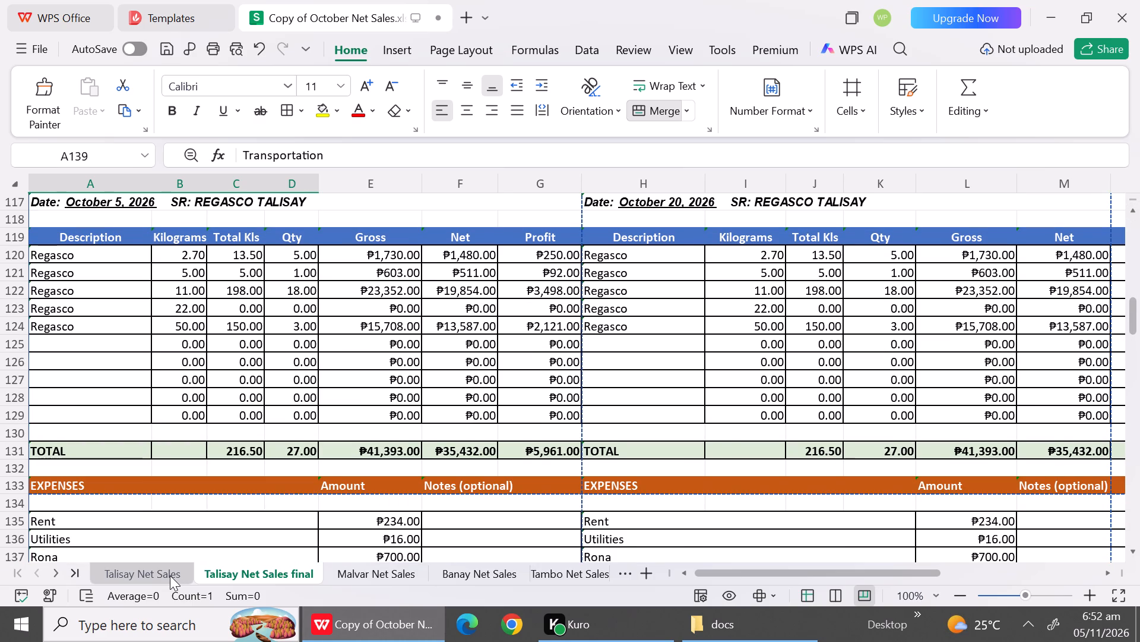
# Look through the Talisay Net Sales sheet to locate the October 5 report with its sales and expense figures.
pyautogui.click(170, 575)
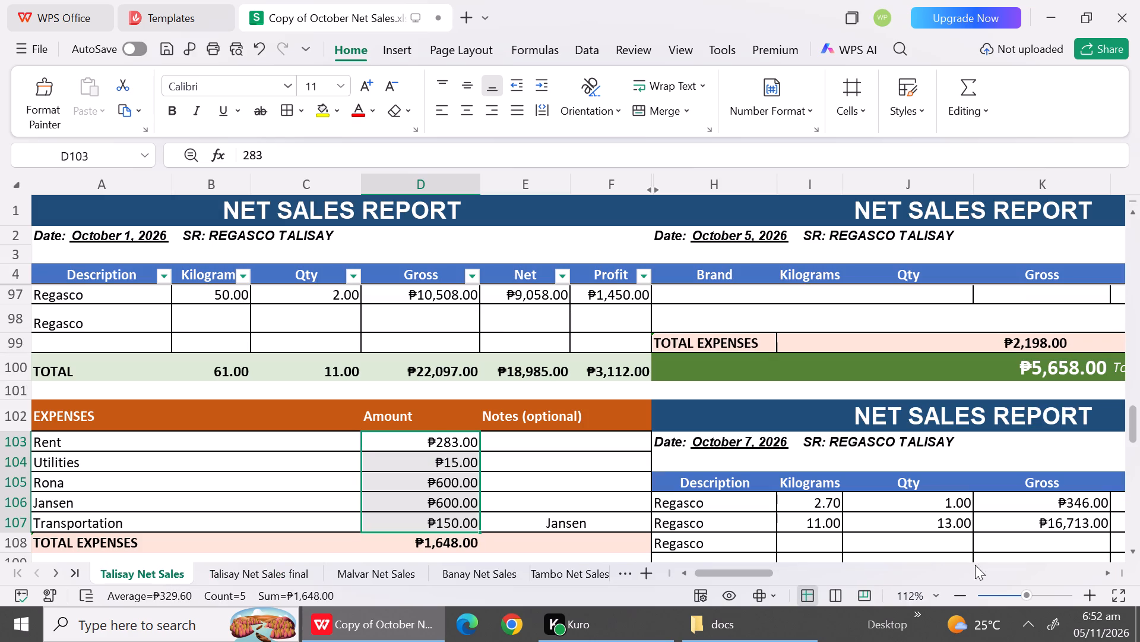
pyautogui.click(1133, 558)
pyautogui.tripleClick(1133, 558)
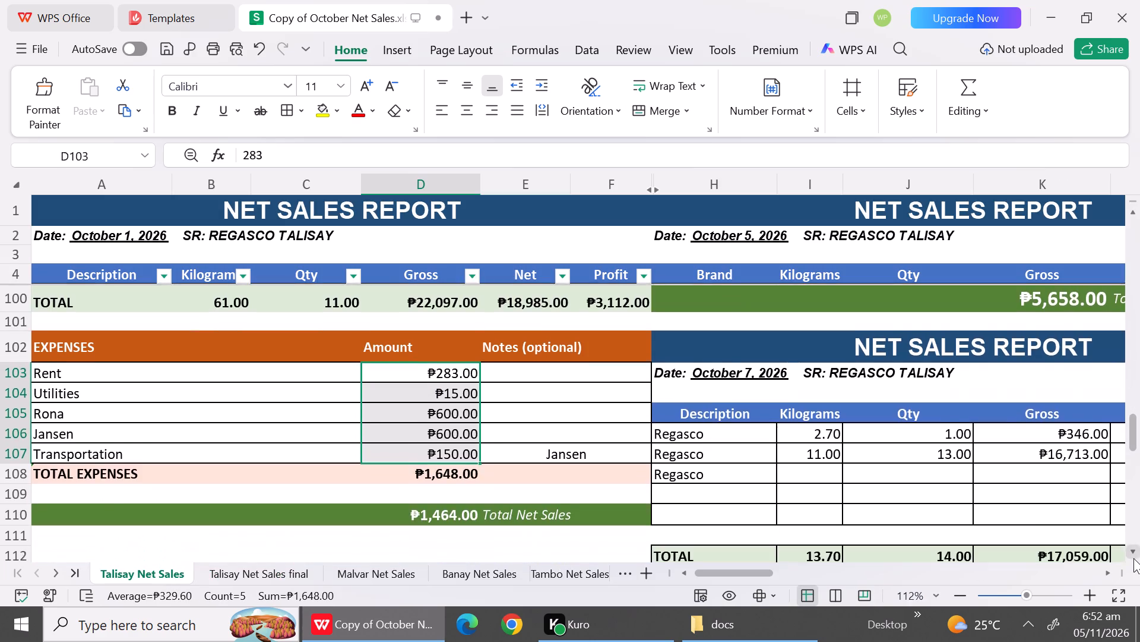
pyautogui.tripleClick(1133, 558)
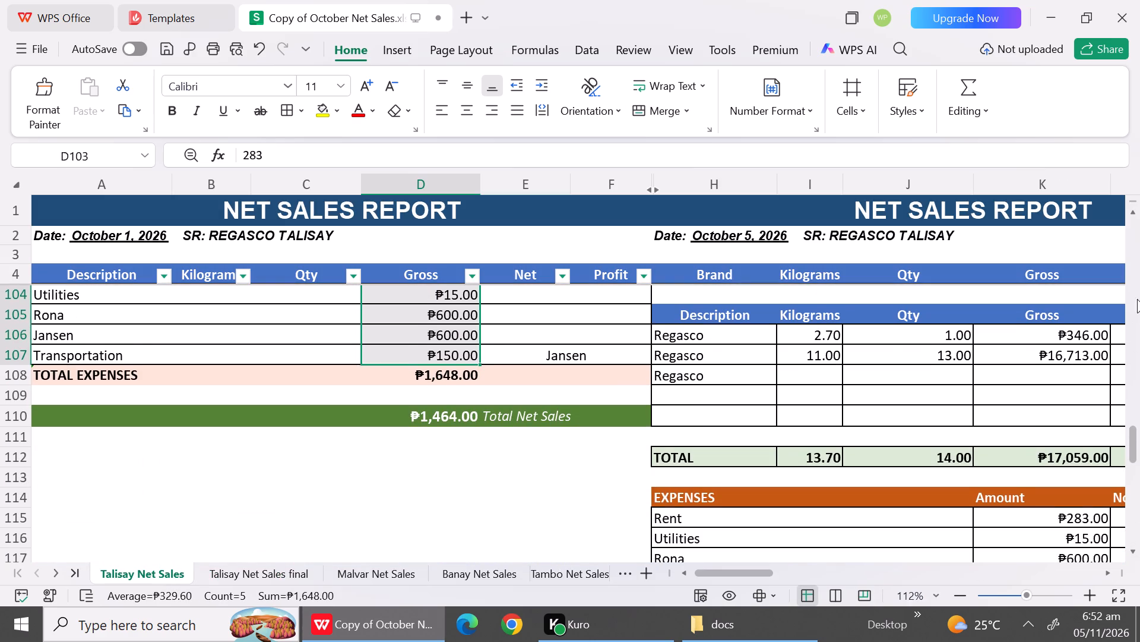
pyautogui.tripleClick(1132, 558)
pyautogui.click(1132, 558)
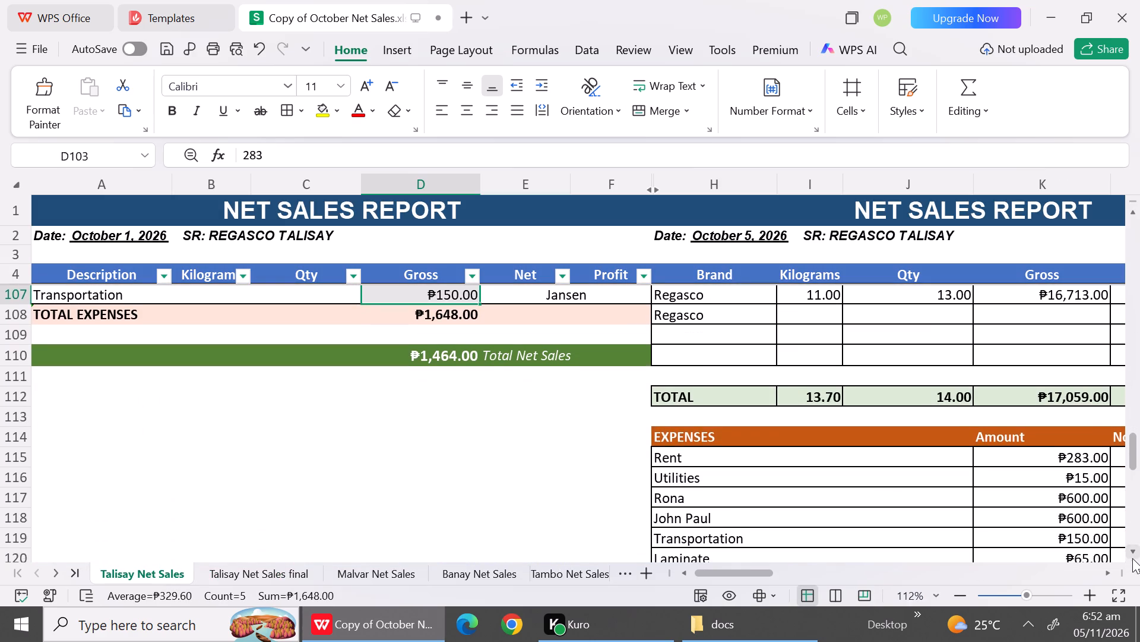
pyautogui.doubleClick(1132, 558)
pyautogui.moveTo(1132, 558); pyautogui.dragTo(1131, 525)
pyautogui.click(1131, 525)
pyautogui.click(1131, 525)
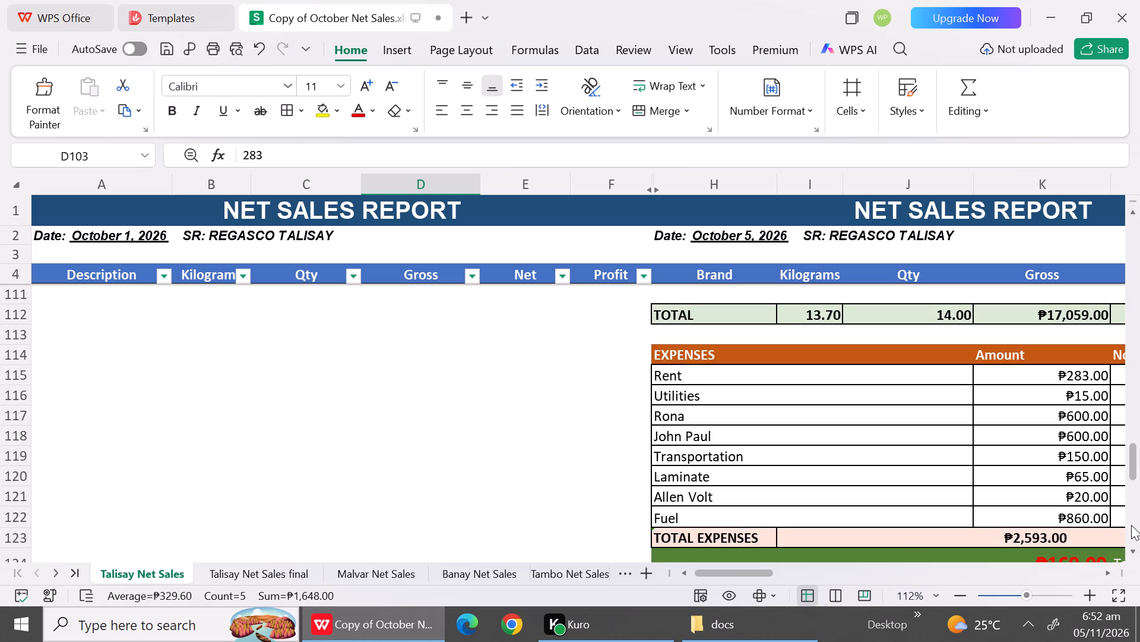
pyautogui.click(1136, 528)
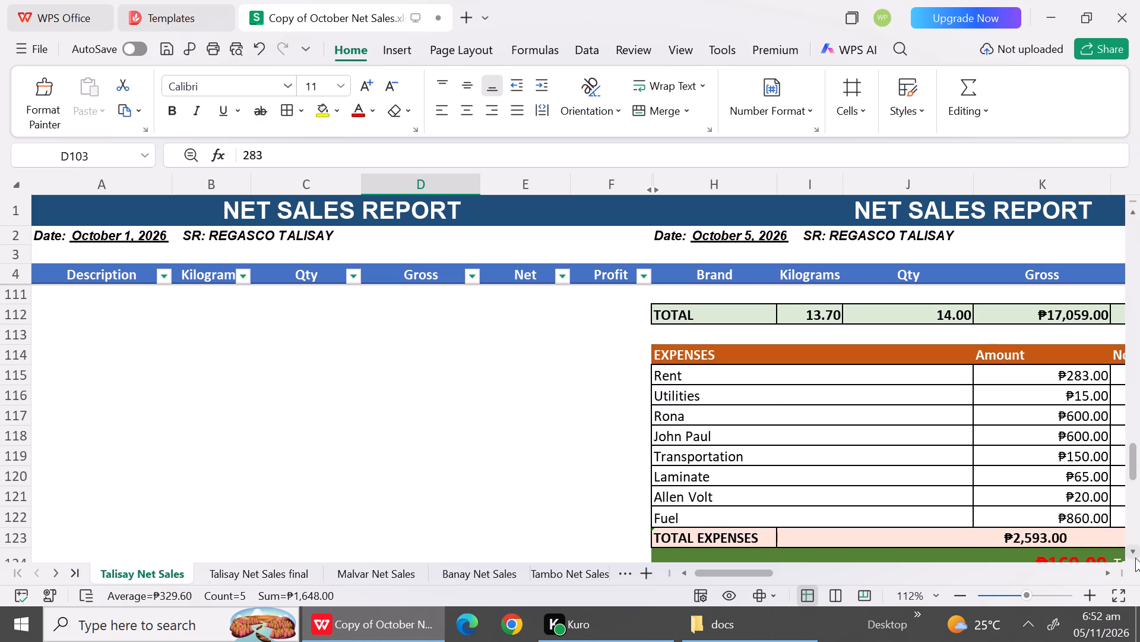
pyautogui.tripleClick(1135, 557)
pyautogui.tripleClick(1135, 557)
pyautogui.tripleClick(1135, 557)
pyautogui.moveTo(1135, 557); pyautogui.dragTo(1138, 313)
pyautogui.tripleClick(1138, 313)
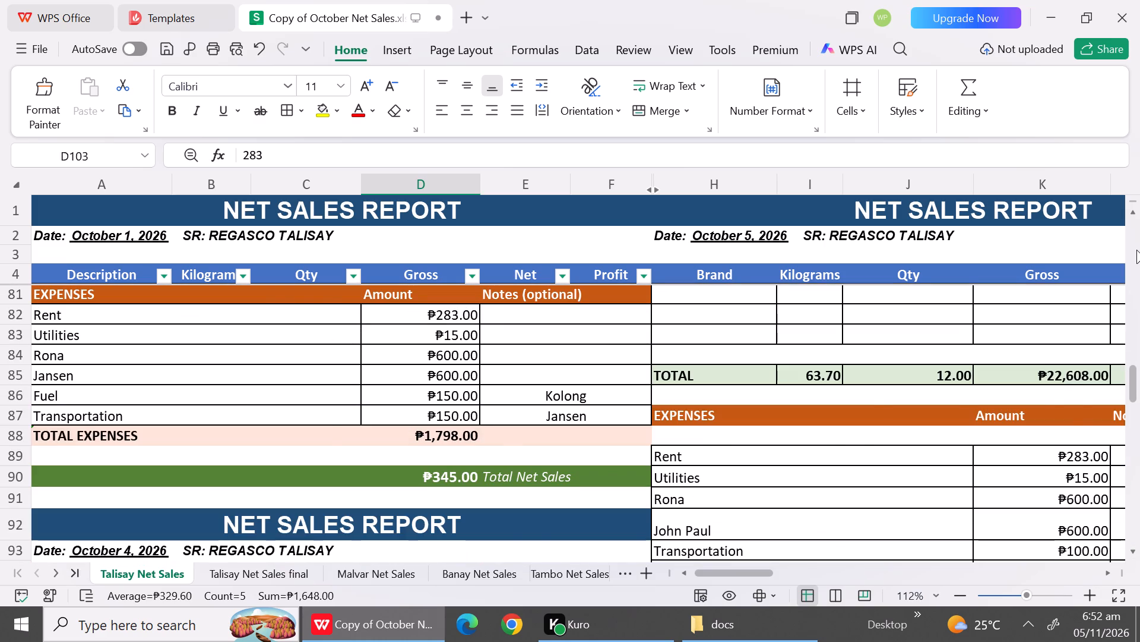
pyautogui.tripleClick(1136, 250)
pyautogui.doubleClick(1136, 250)
pyautogui.moveTo(1136, 250); pyautogui.dragTo(1131, 187)
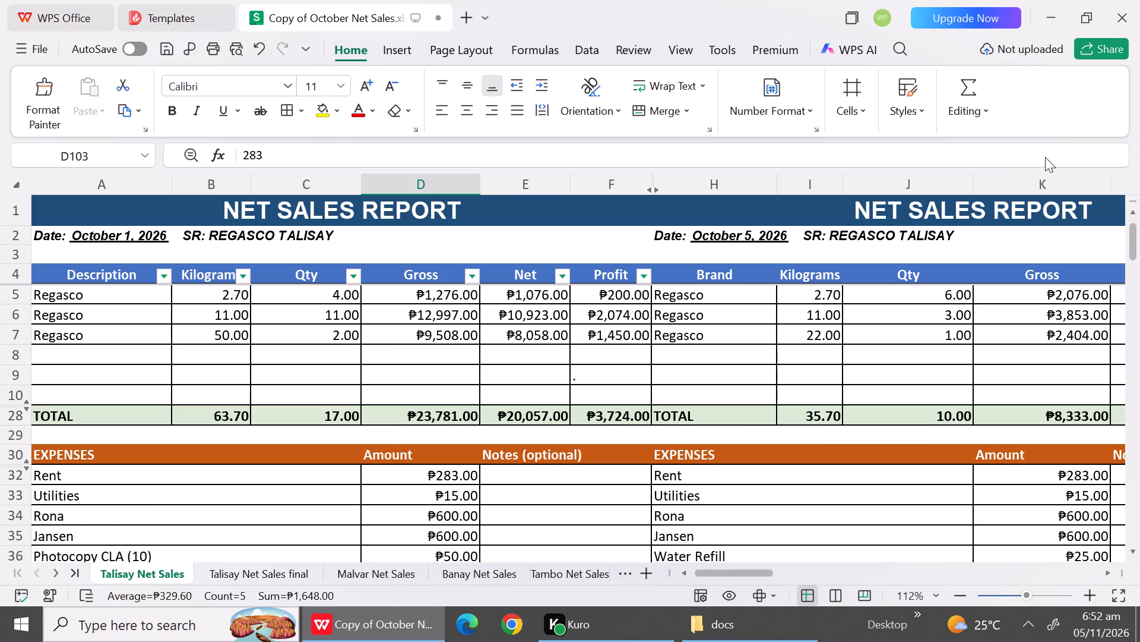
pyautogui.click(1108, 569)
pyautogui.click(1108, 569)
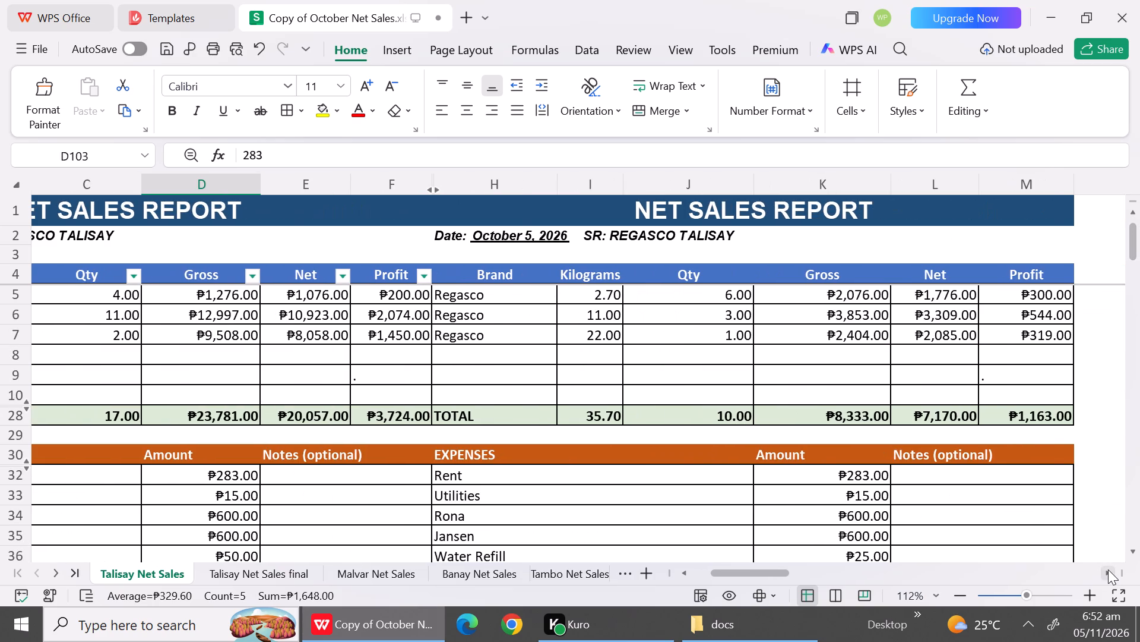
pyautogui.click(1108, 569)
pyautogui.click(1108, 569)
pyautogui.click(1108, 569)
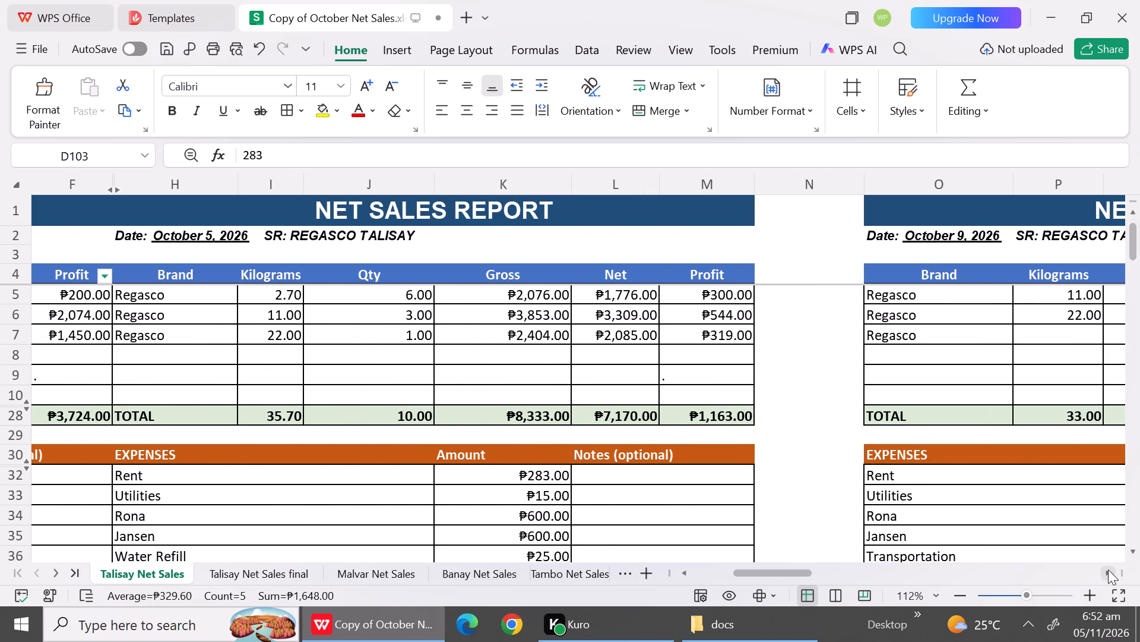
pyautogui.click(685, 575)
pyautogui.click(685, 575)
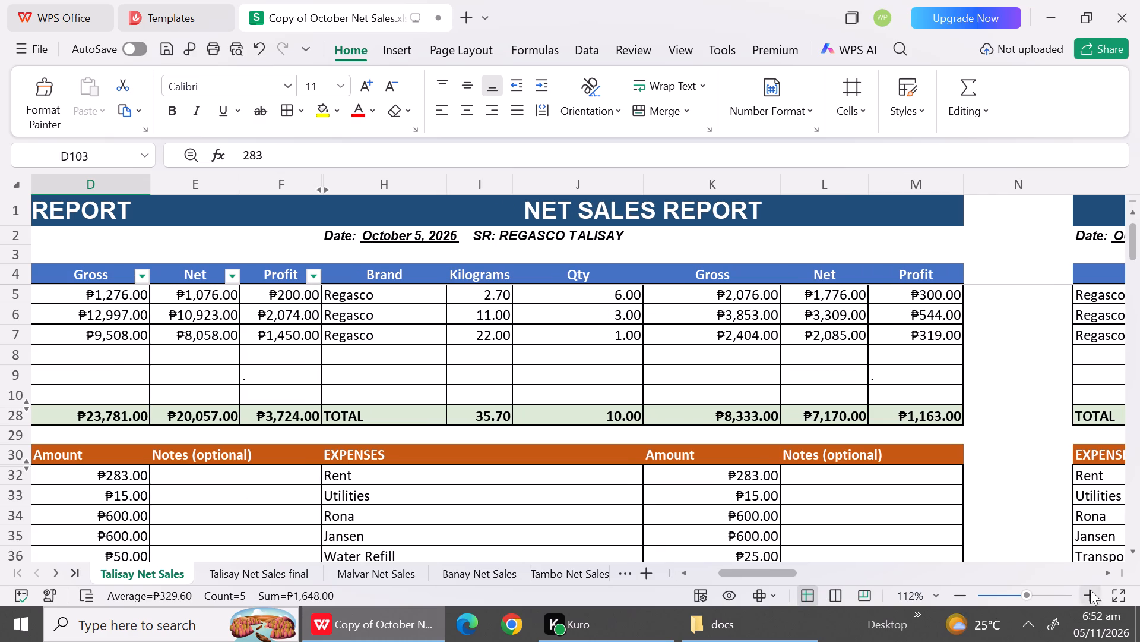
pyautogui.click(1104, 571)
pyautogui.click(1104, 571)
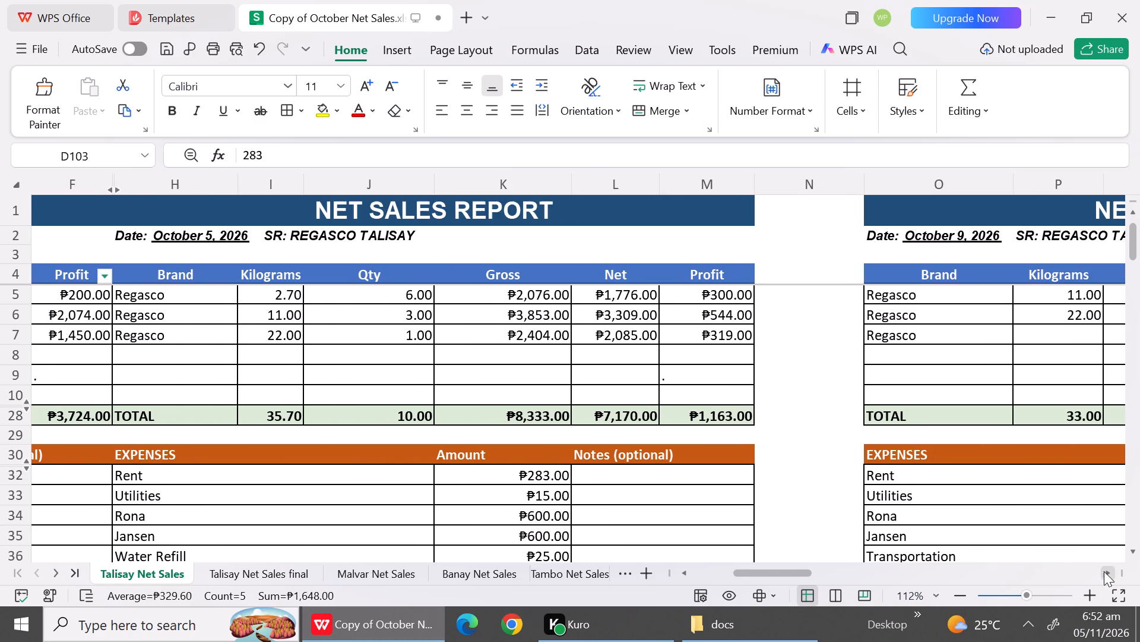
# Copy the October 5 kilograms 2.70, 11.00 and 22.00 from Talisay Net Sales into the final sheet's October 5 Kilograms column.
pyautogui.click(1104, 571)
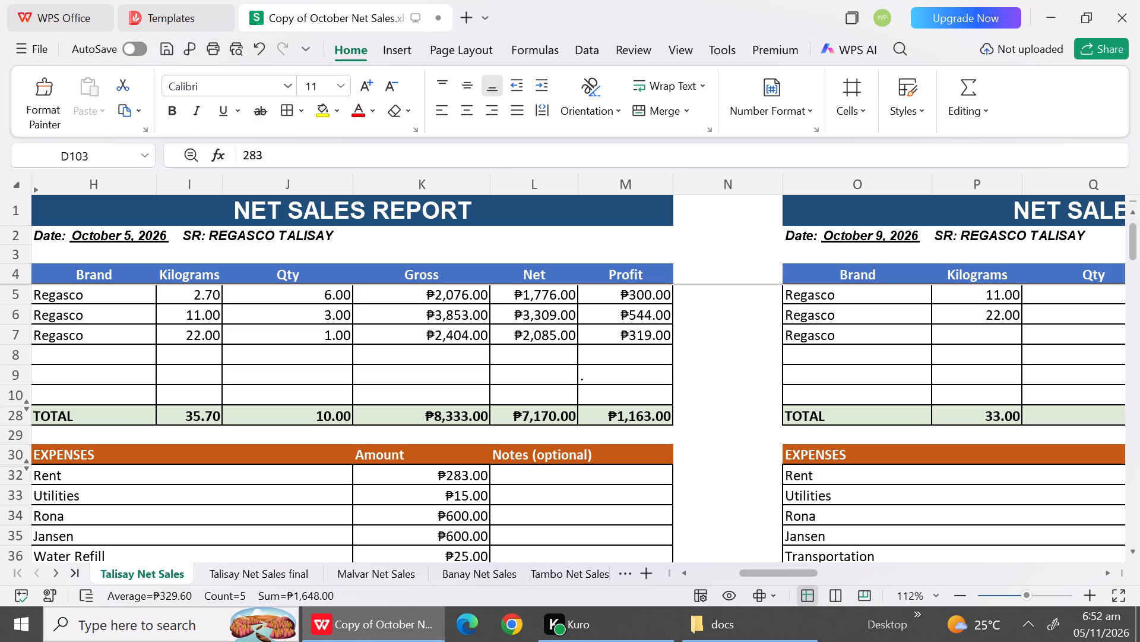
pyautogui.moveTo(196, 295); pyautogui.dragTo(195, 339)
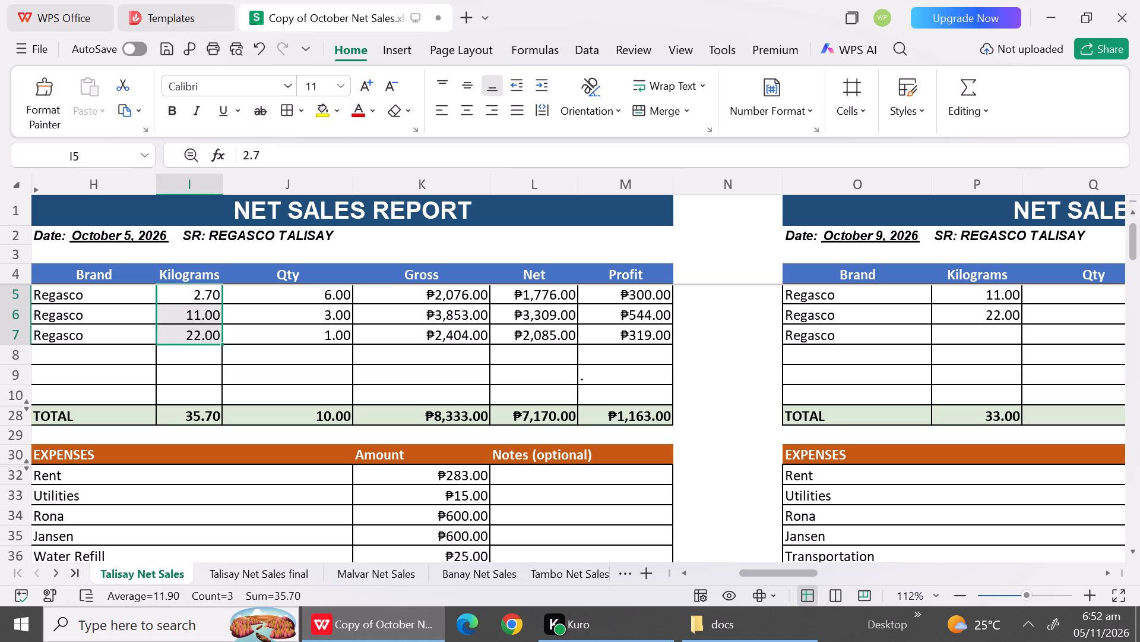
pyautogui.hotkey('ctrl', 'c')
pyautogui.click(230, 575)
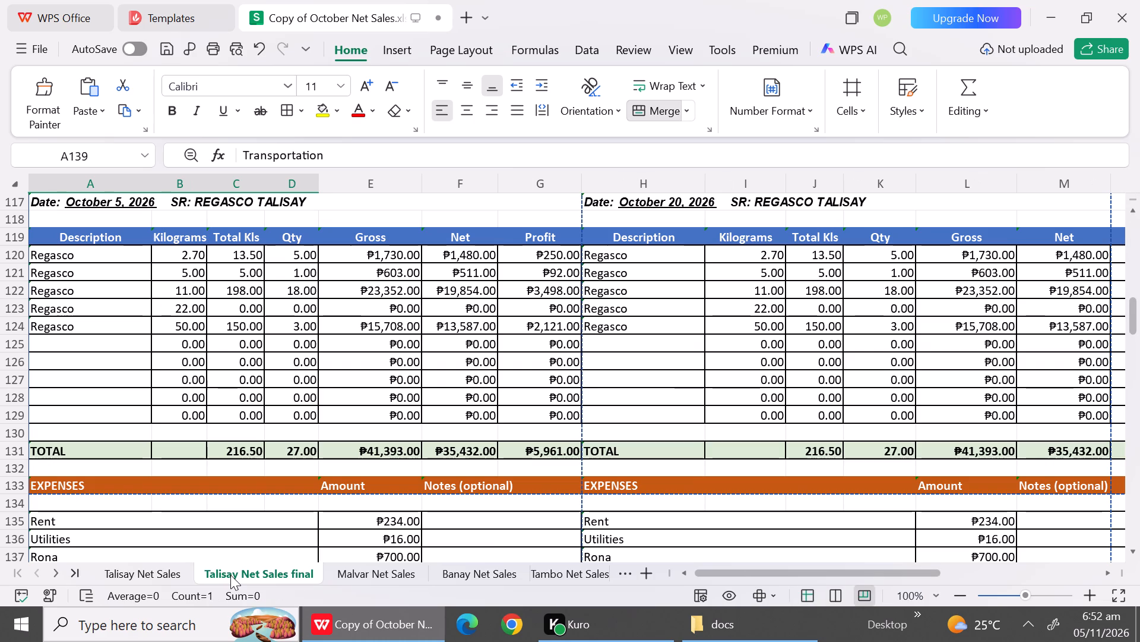
pyautogui.click(186, 251)
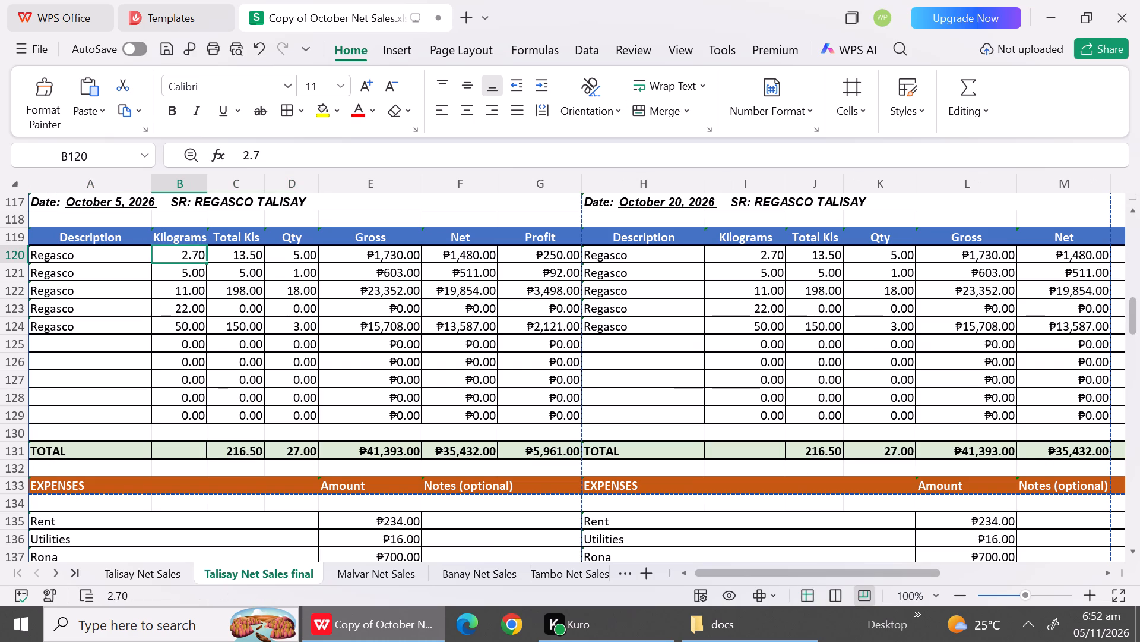
pyautogui.hotkey('ctrl', 'v')
# Set the kilograms in the fourth and fifth rows (123 and 124) of the October 5 sales table to 0.
pyautogui.click(171, 308)
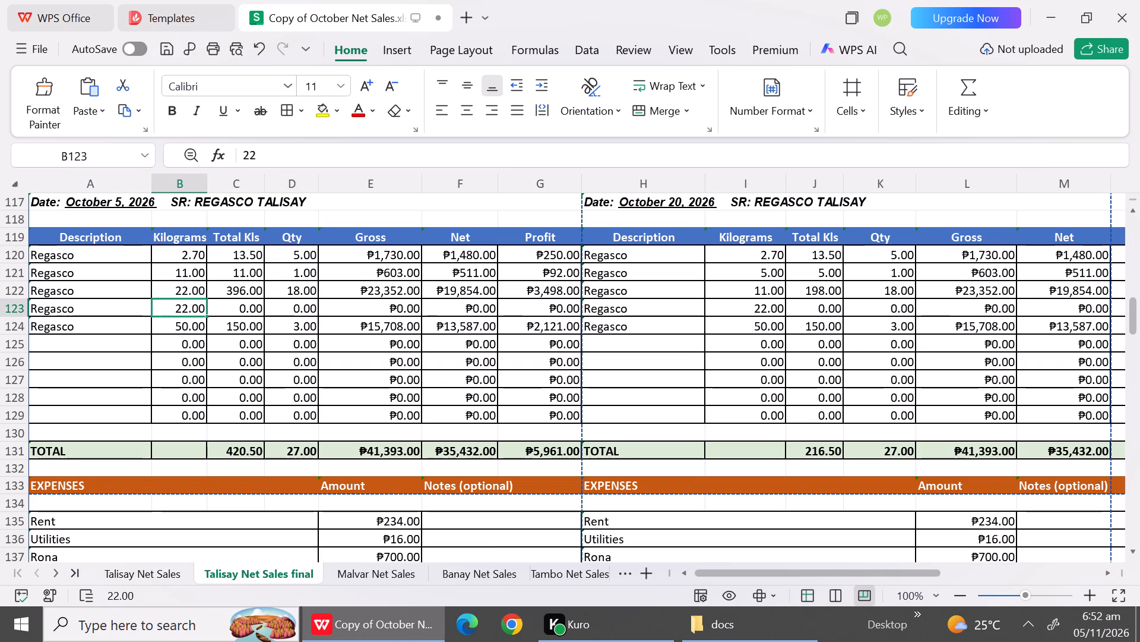
pyautogui.press('0')
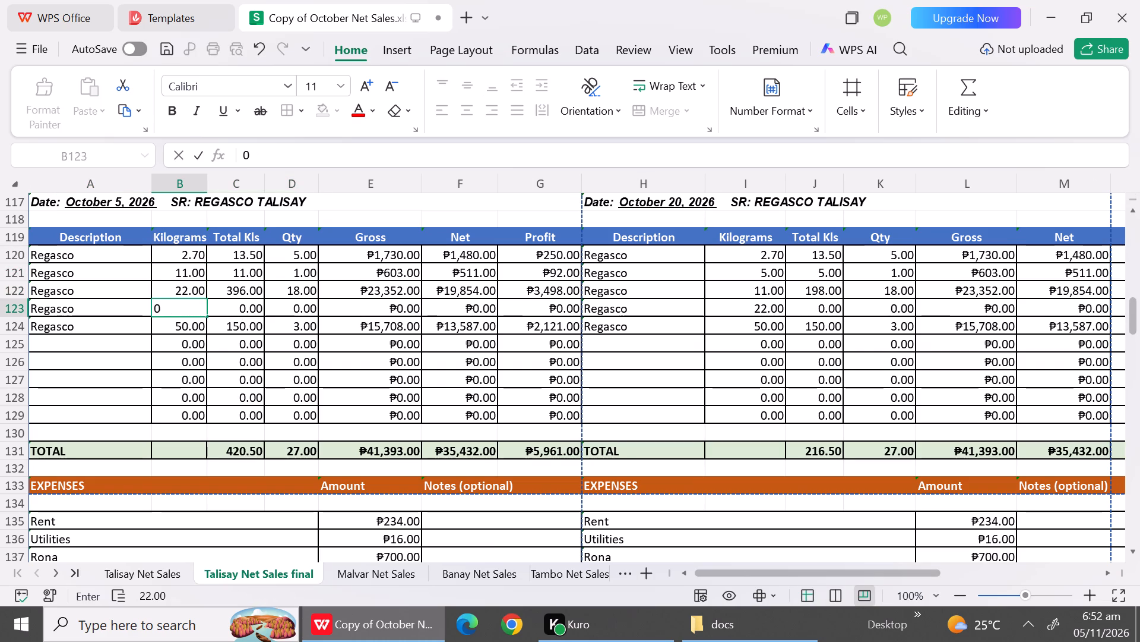
pyautogui.click(184, 321)
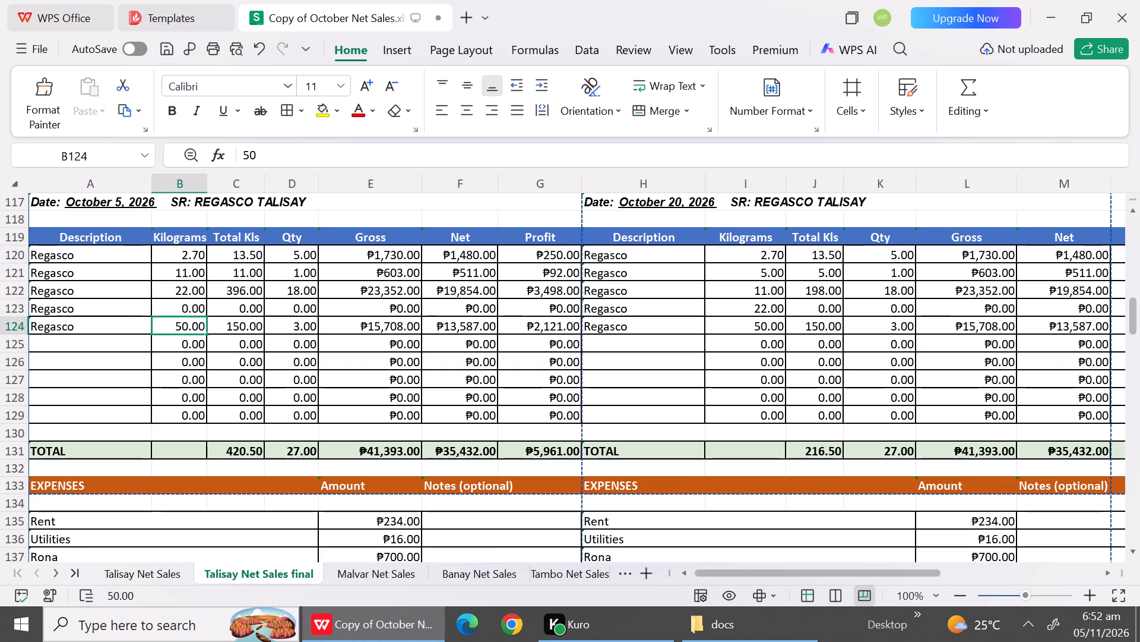
pyautogui.press('0')
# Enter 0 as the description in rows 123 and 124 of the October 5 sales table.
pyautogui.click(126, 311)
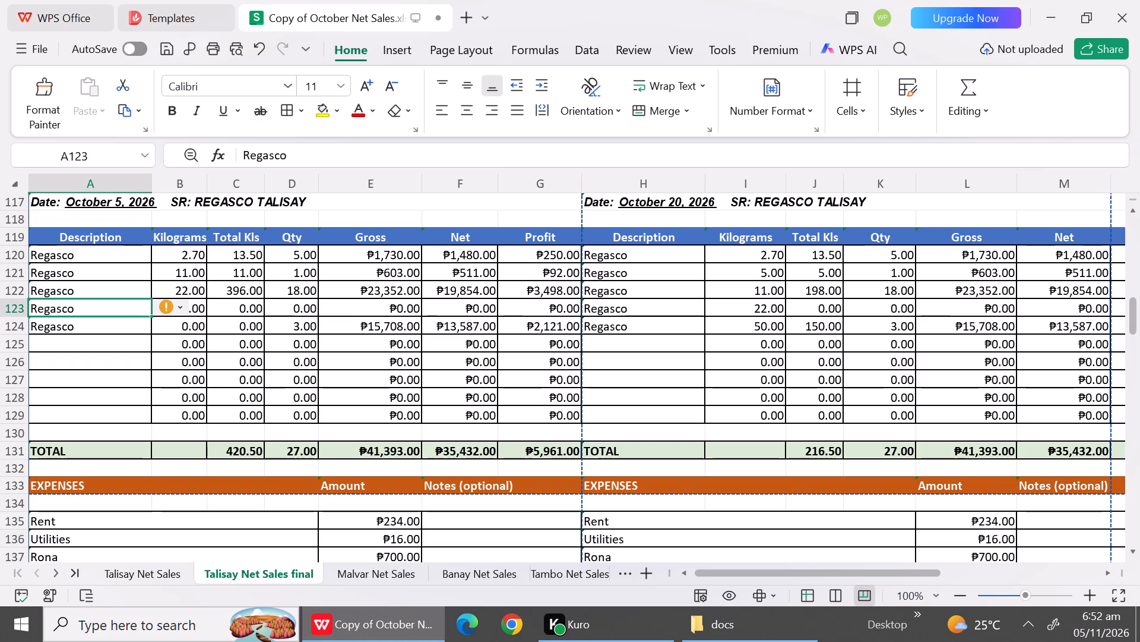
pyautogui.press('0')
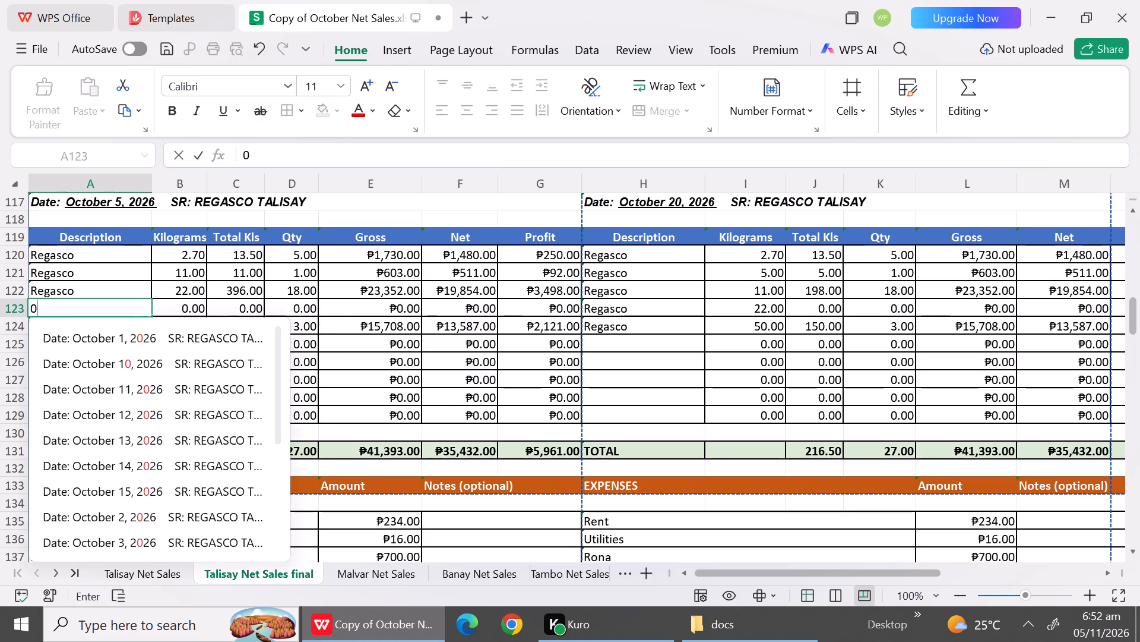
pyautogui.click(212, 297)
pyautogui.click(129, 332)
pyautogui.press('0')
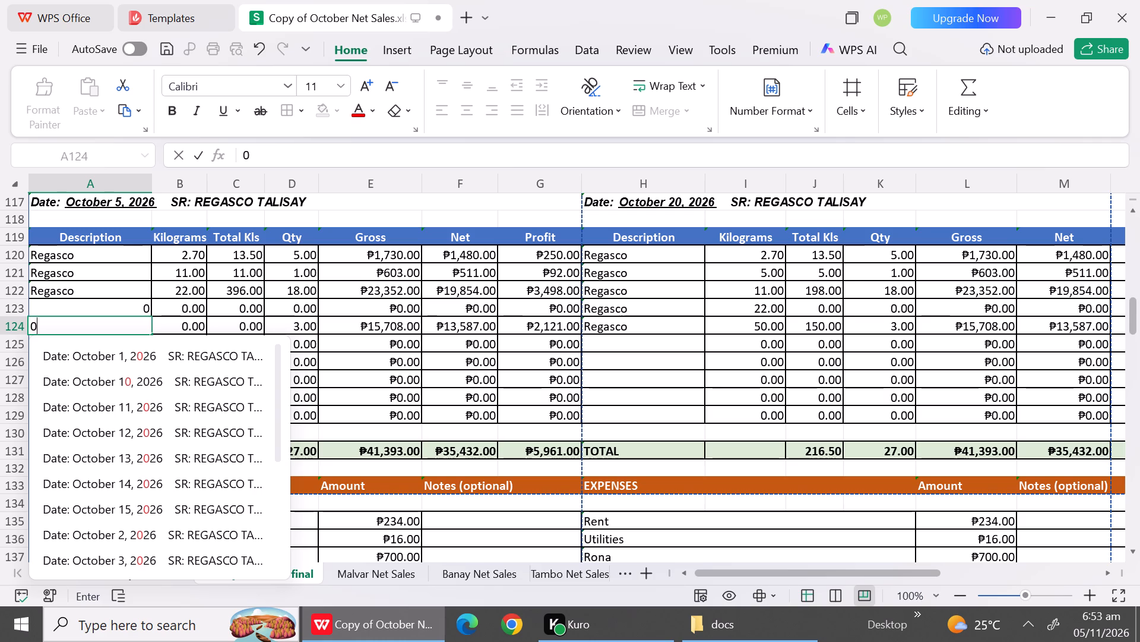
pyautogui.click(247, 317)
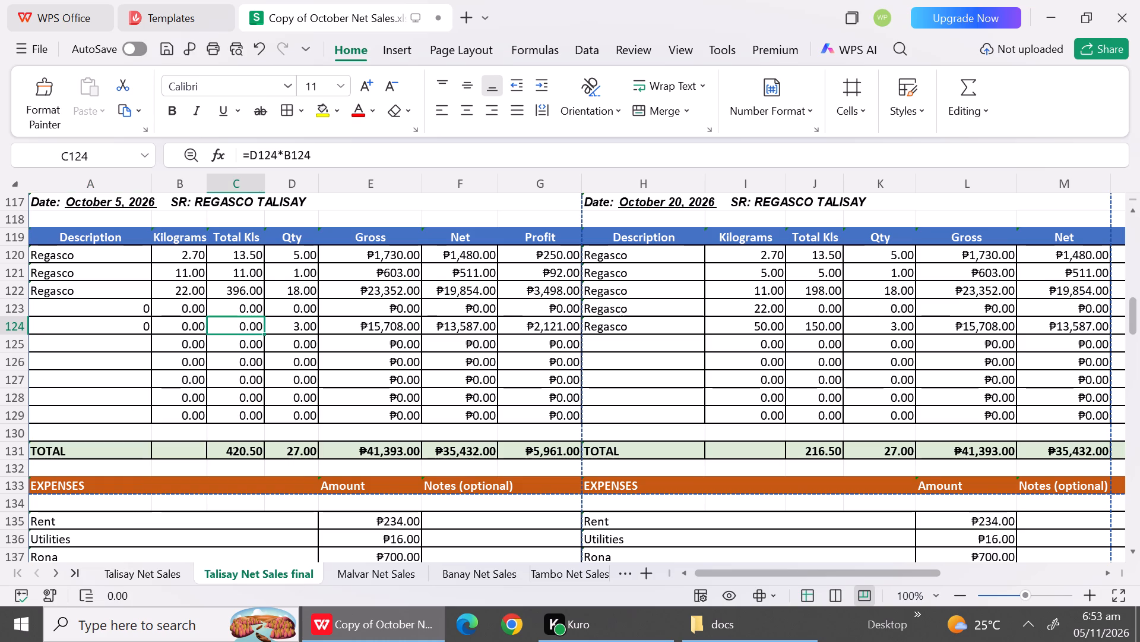
# Set the October 5 gross amount in row 124 to 0.
pyautogui.click(363, 332)
pyautogui.press('0')
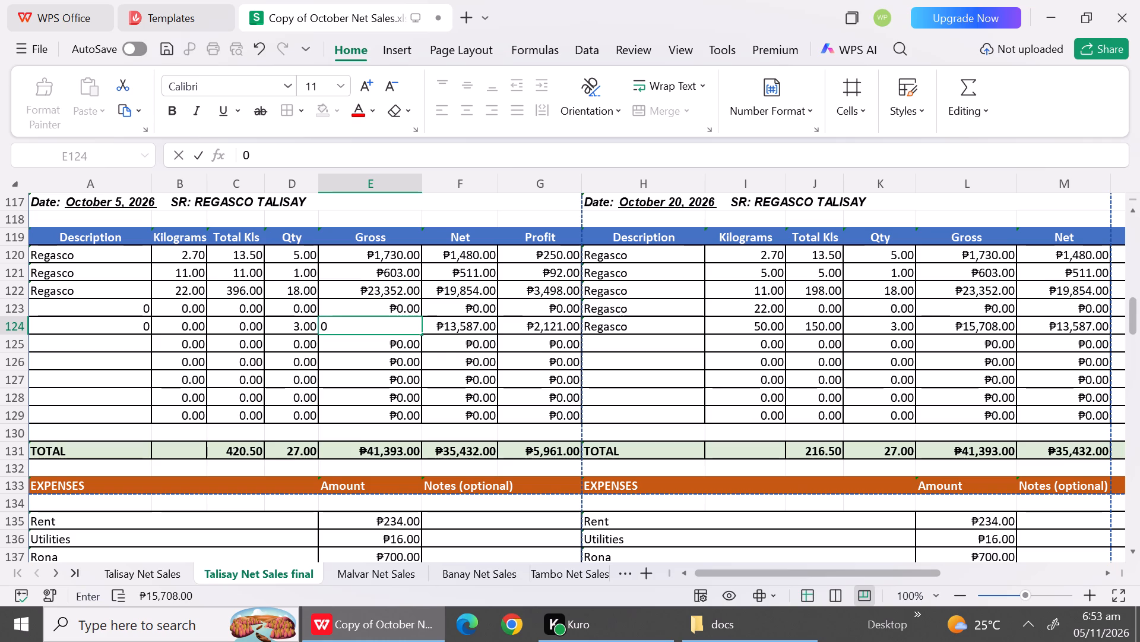
pyautogui.click(327, 364)
# Clear the description cells in rows 123 and 124 of the October 5 sales table.
pyautogui.click(119, 307)
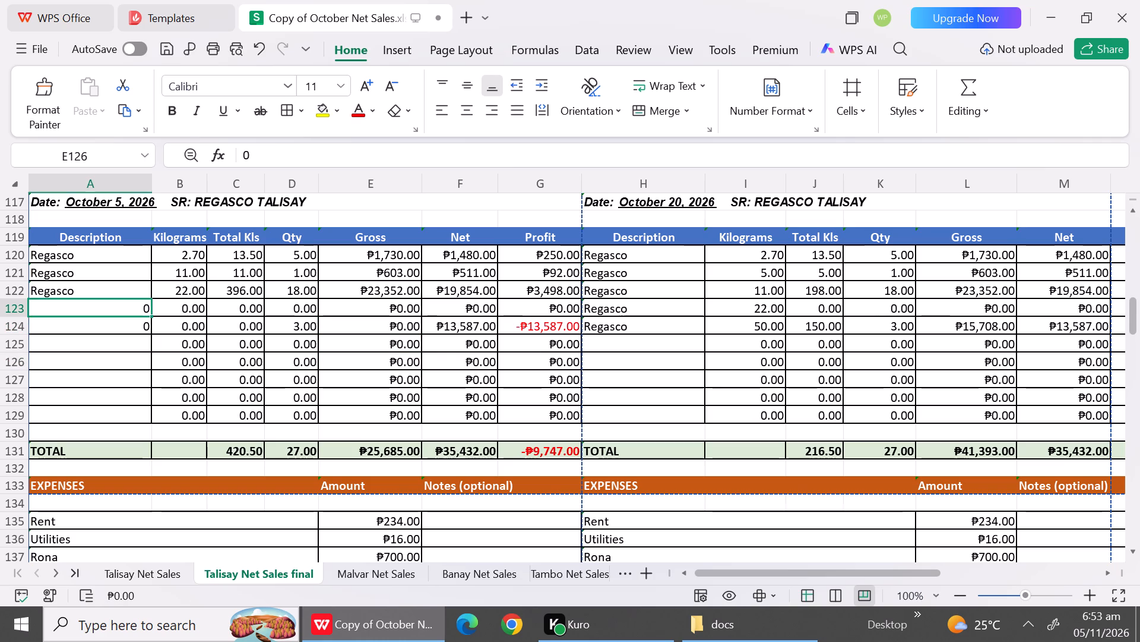
pyautogui.press('BackSpace')
pyautogui.click(138, 322)
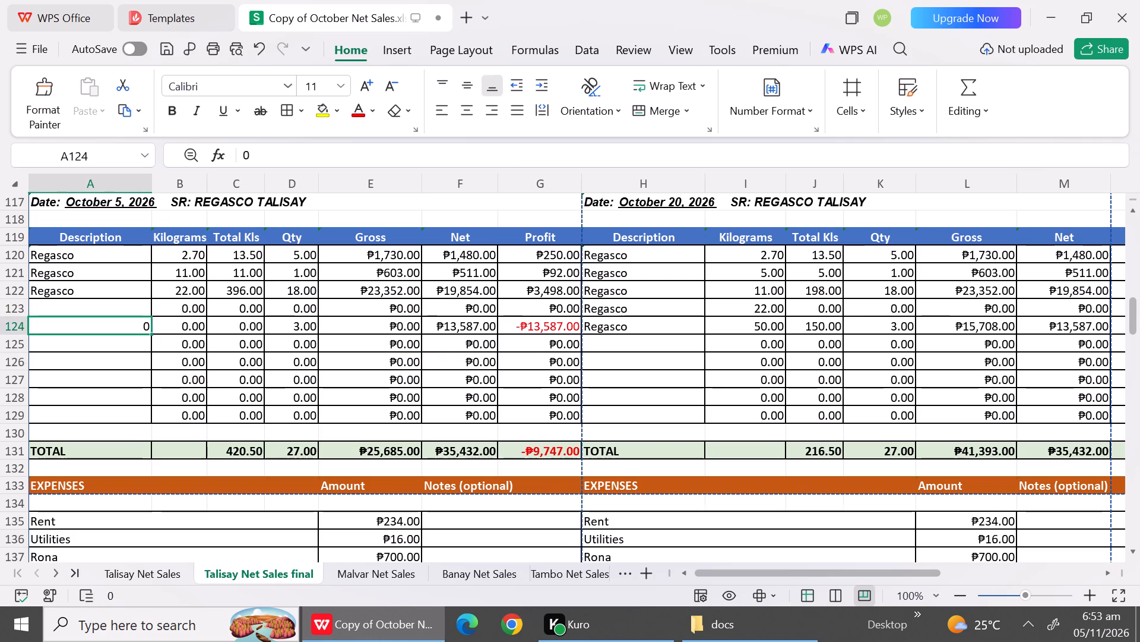
pyautogui.press('BackSpace')
# Set the October 5 quantity and net amount in row 124 to 0.
pyautogui.click(305, 325)
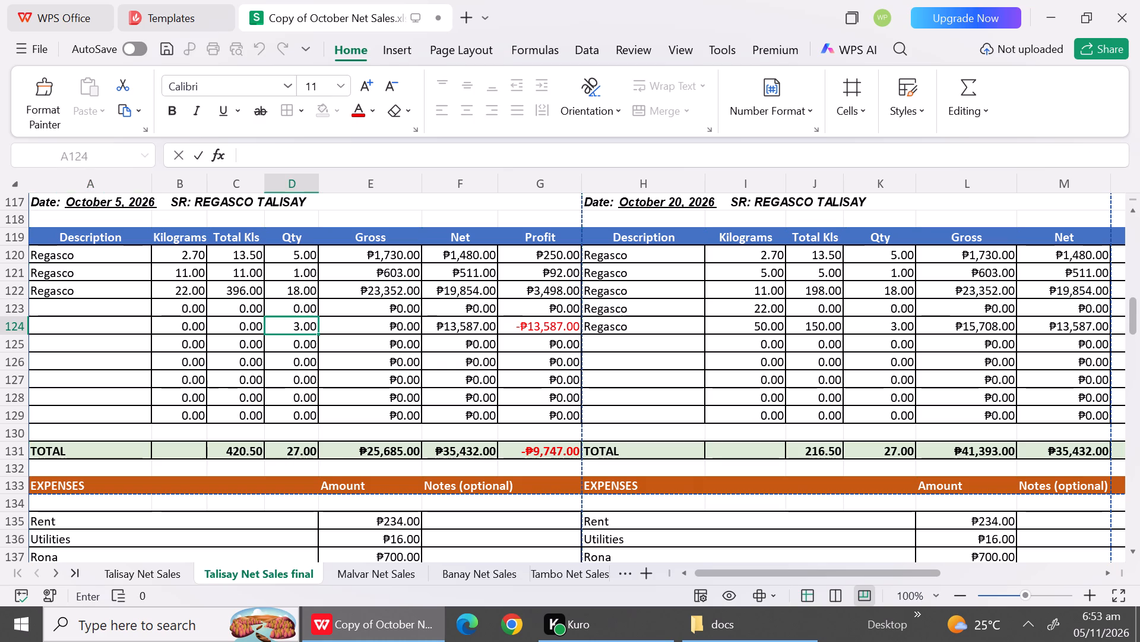
pyautogui.press('0')
pyautogui.click(336, 354)
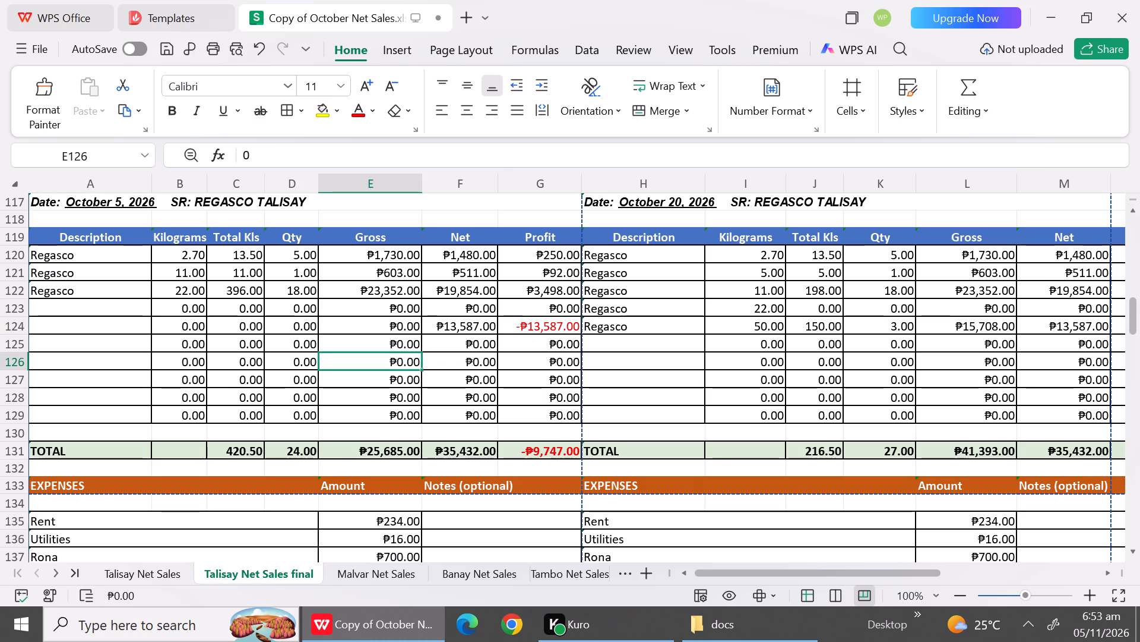
pyautogui.click(461, 325)
pyautogui.press('0')
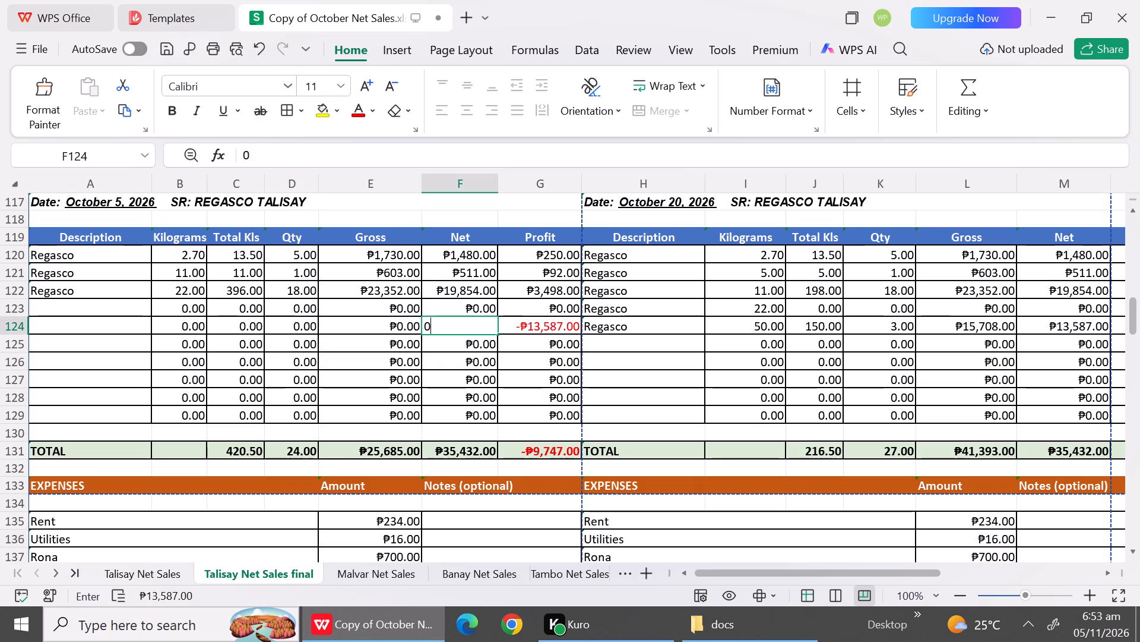
pyautogui.click(461, 391)
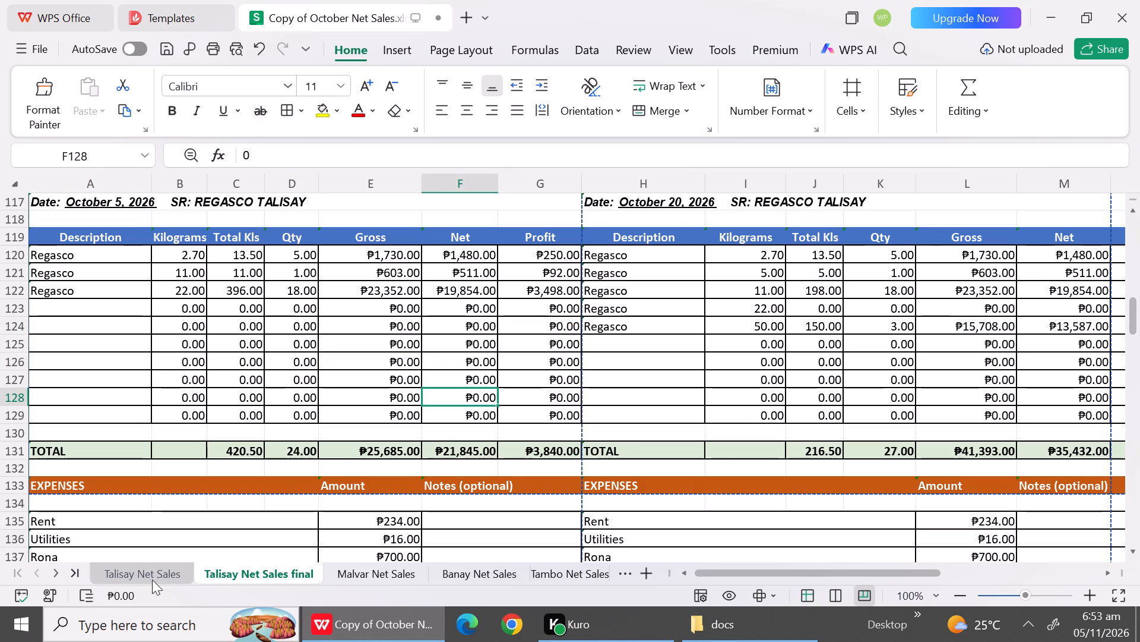
# Copy the October 5 quantities 6, 3 and 1 from Talisay Net Sales into the final sheet's October 5 Qty column.
pyautogui.click(149, 578)
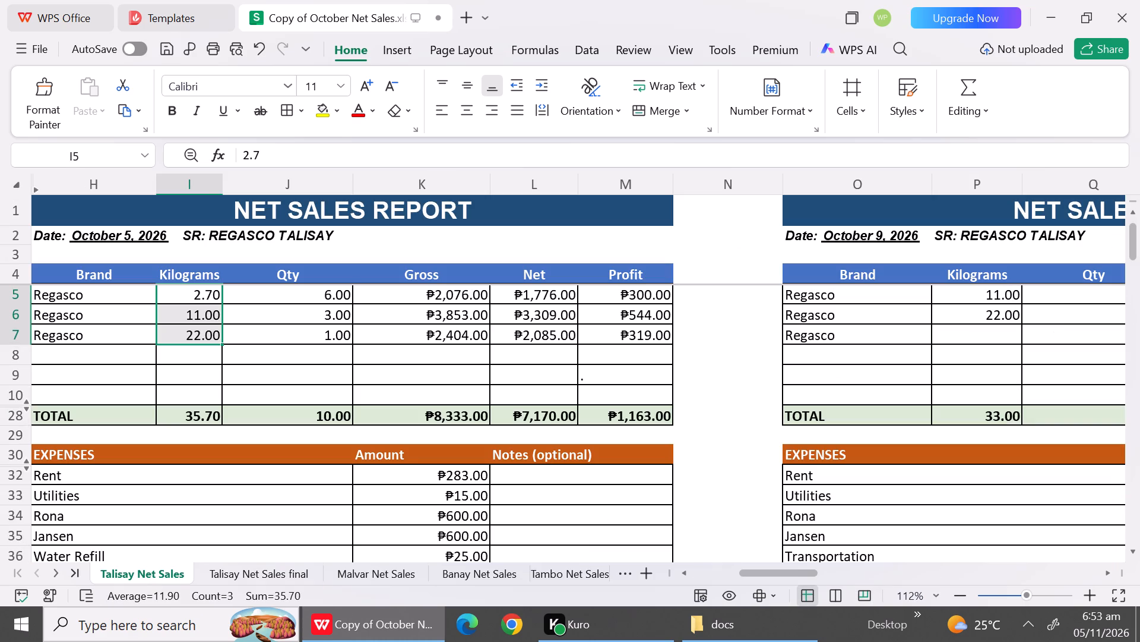
pyautogui.moveTo(330, 294); pyautogui.dragTo(327, 332)
pyautogui.hotkey('ctrl', 'c')
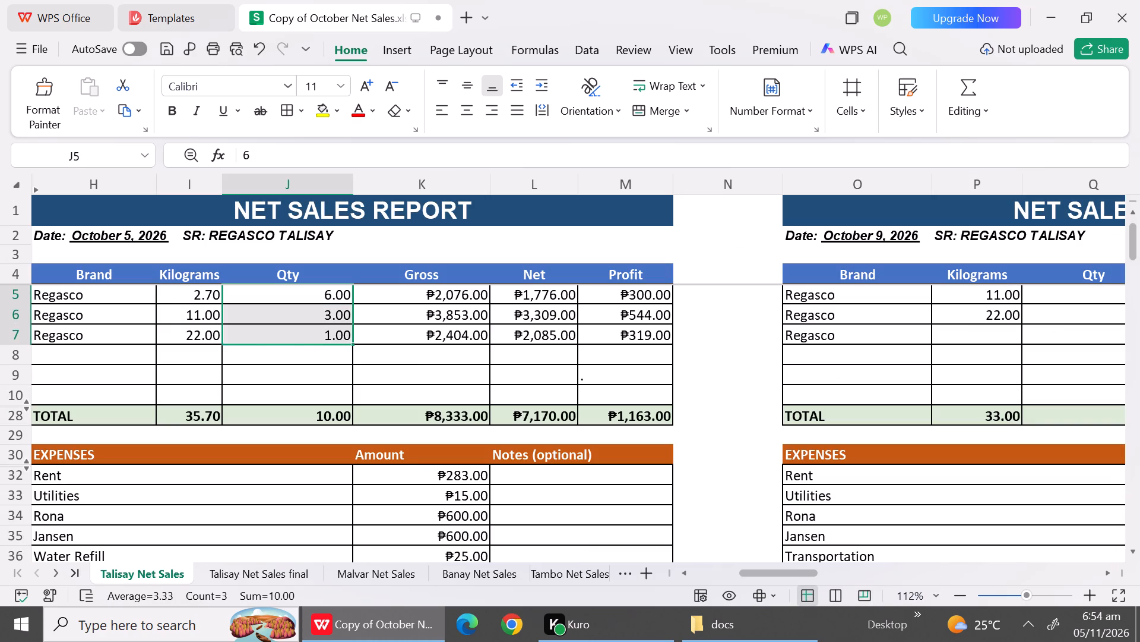
pyautogui.click(264, 580)
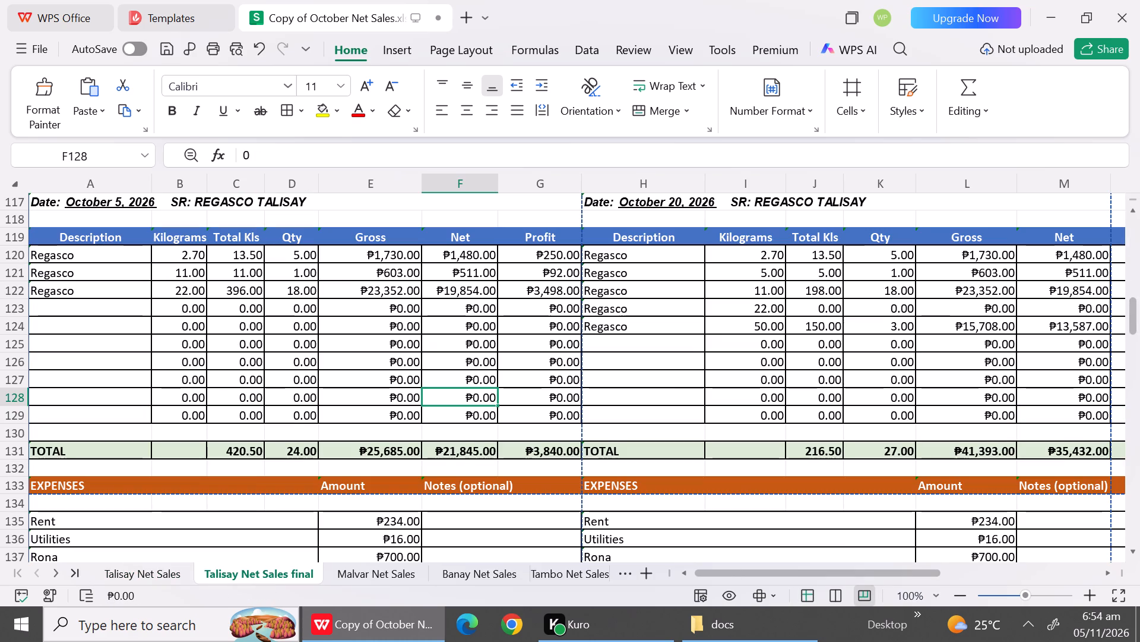
pyautogui.click(289, 259)
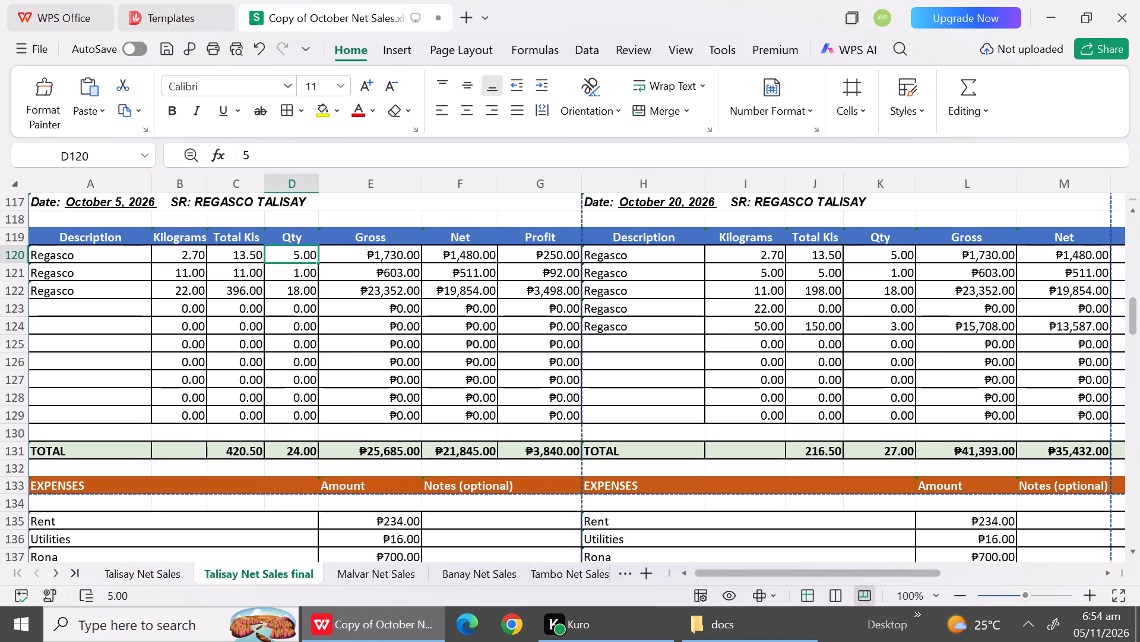
pyautogui.hotkey('ctrl', 'v')
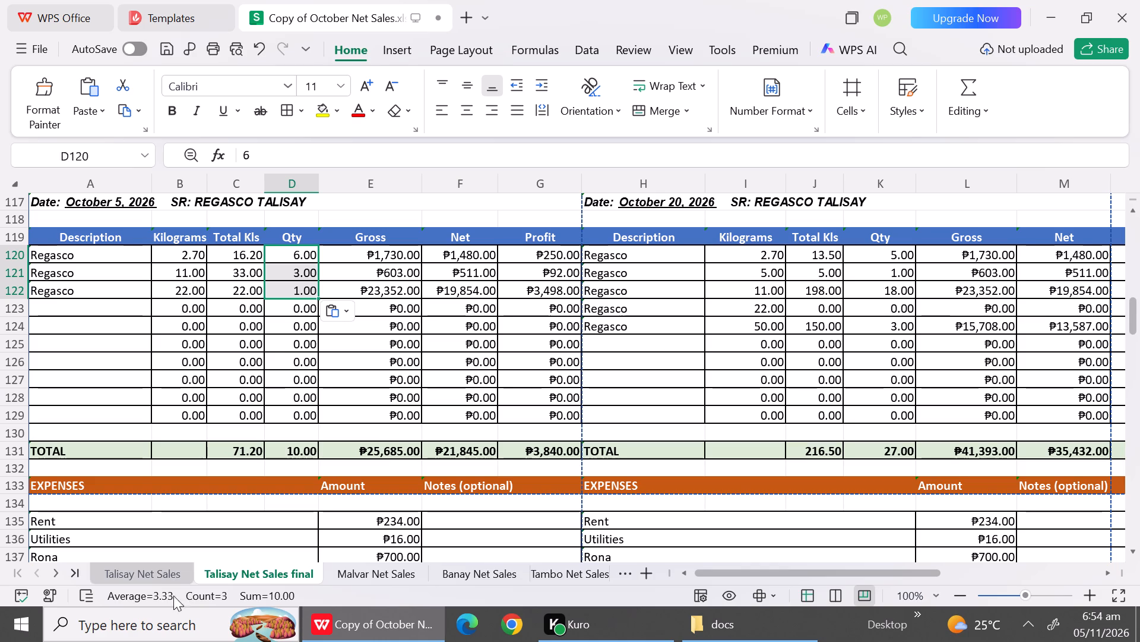
# Copy the October 5 gross amounts ₱2,076, ₱3,853 and ₱2,404 from Talisay Net Sales into the final sheet's October 5 Gross column.
pyautogui.click(143, 572)
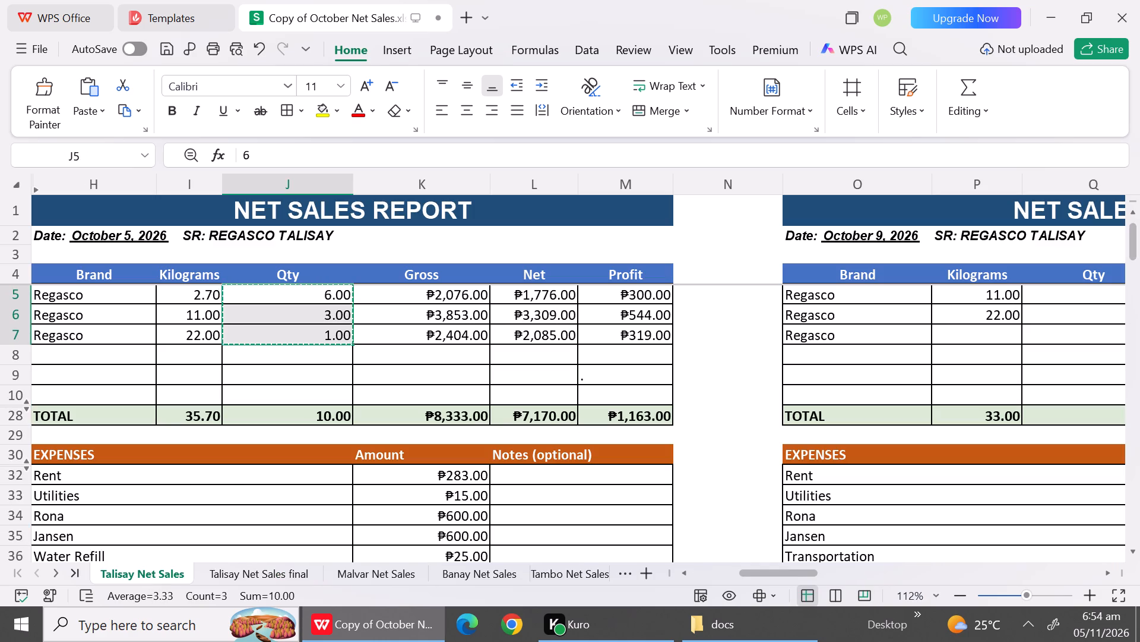
pyautogui.moveTo(457, 292); pyautogui.dragTo(445, 341)
pyautogui.hotkey('ctrl', 'c')
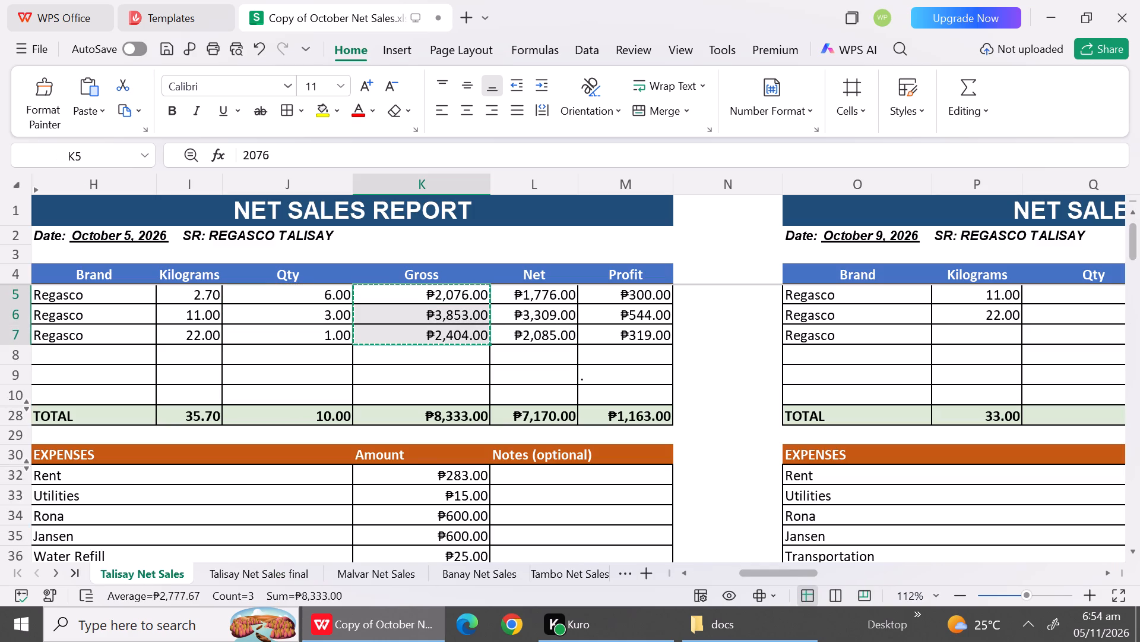
pyautogui.click(274, 581)
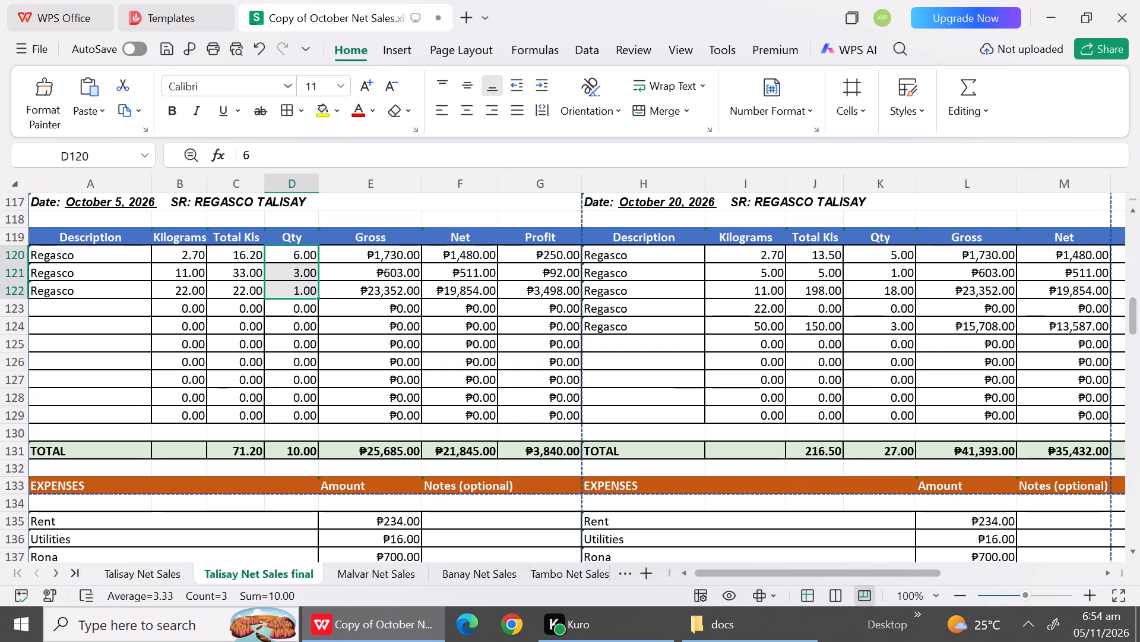
pyautogui.click(408, 259)
pyautogui.hotkey('ctrl', 'v')
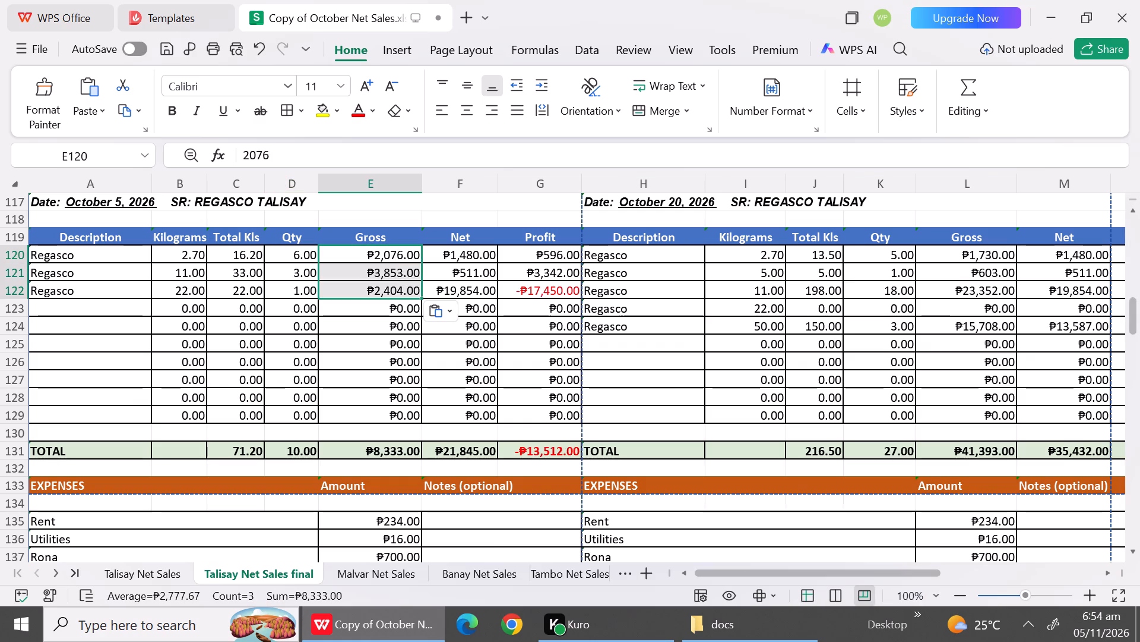
# Copy the October 5 net amounts ₱1,776, ₱3,309 and ₱2,085 from Talisay Net Sales into the final sheet's October 5 Net column.
pyautogui.click(180, 569)
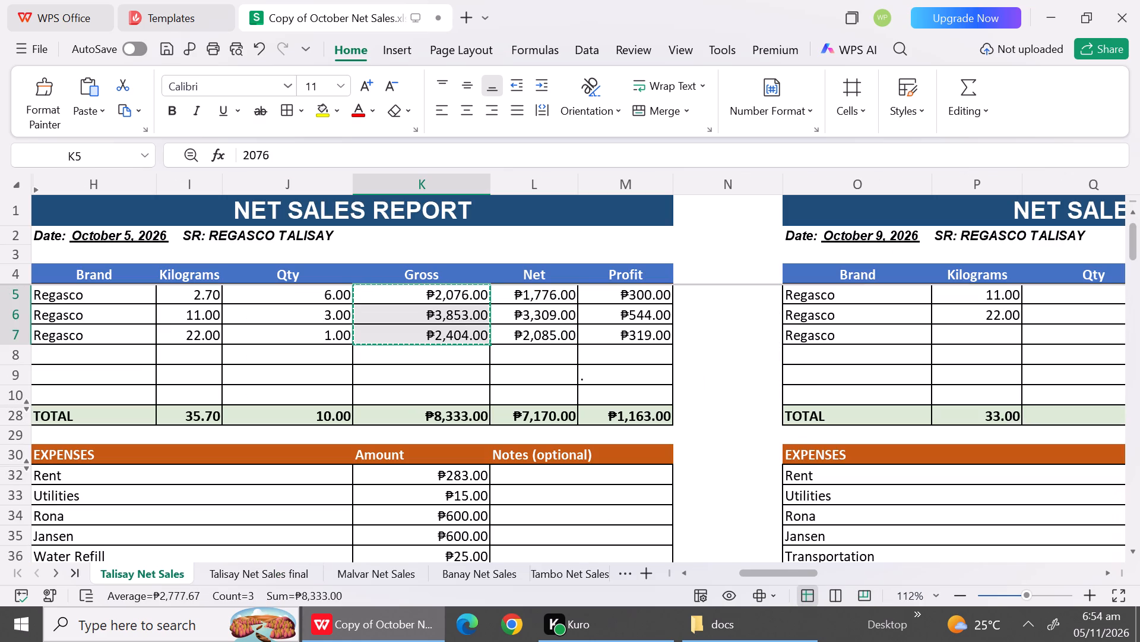
pyautogui.moveTo(524, 288); pyautogui.dragTo(515, 328)
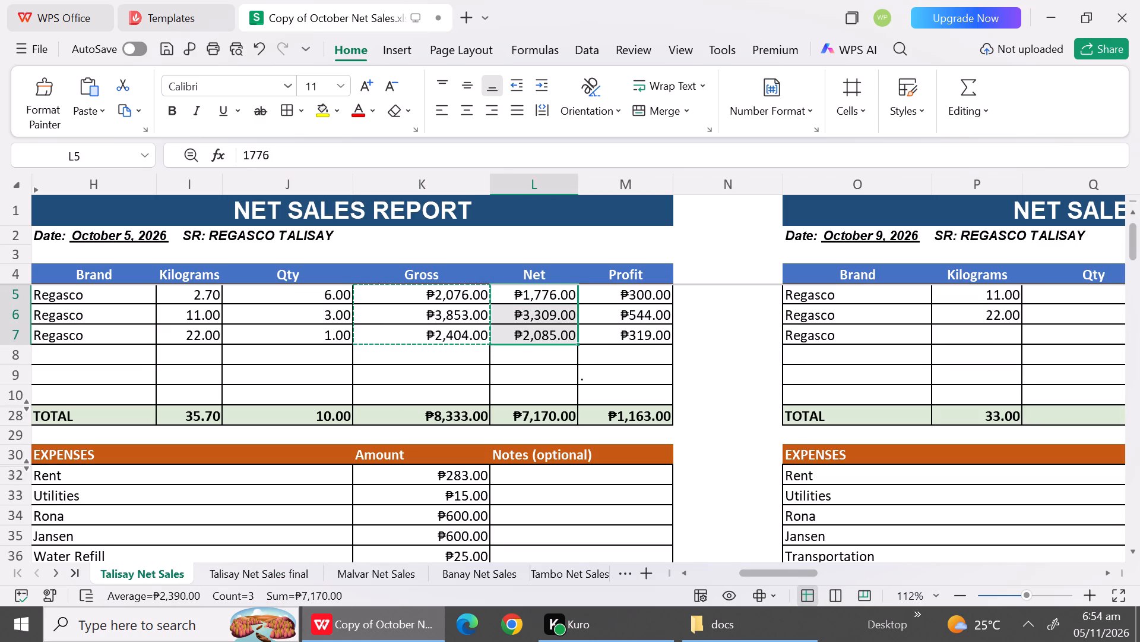
pyautogui.hotkey('ctrl', 'c')
pyautogui.click(236, 581)
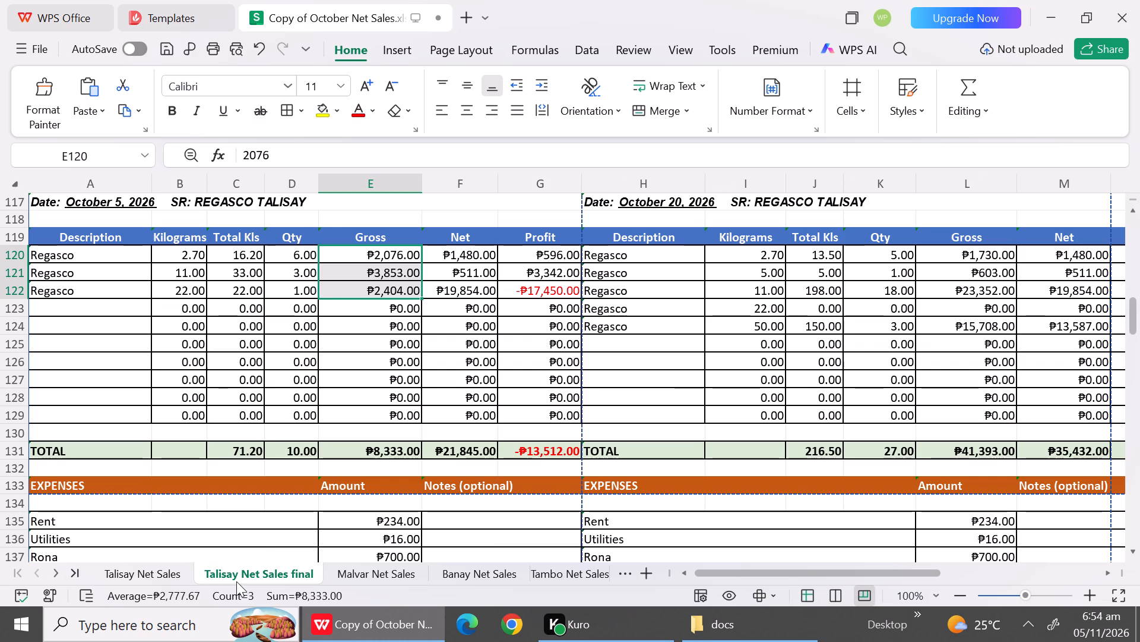
pyautogui.click(456, 254)
pyautogui.hotkey('ctrl', 'v')
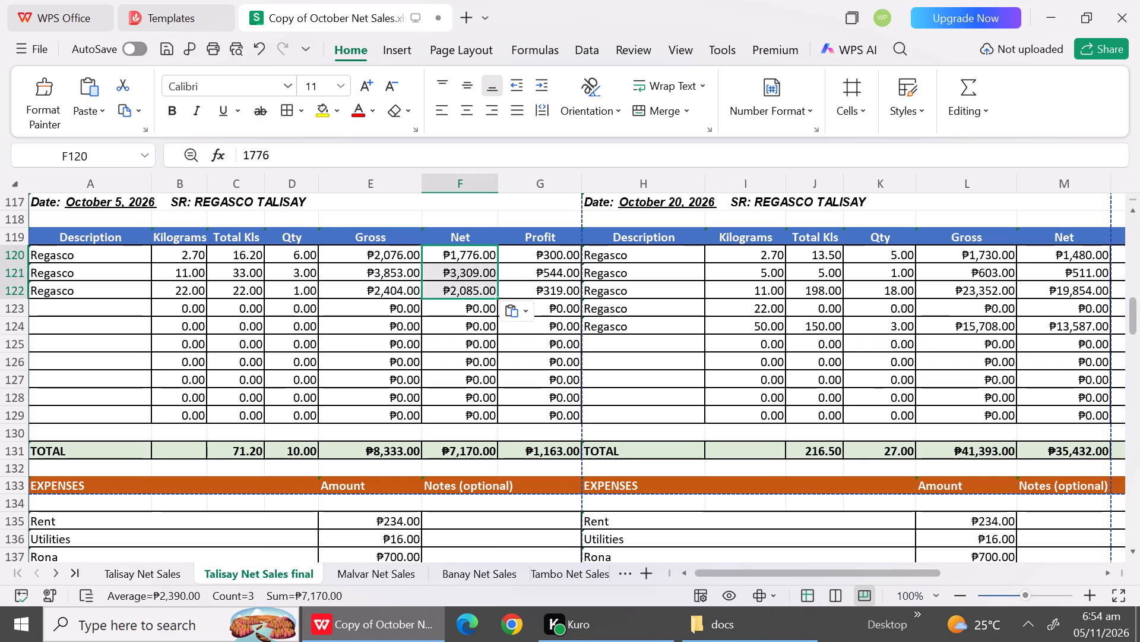
pyautogui.click(419, 357)
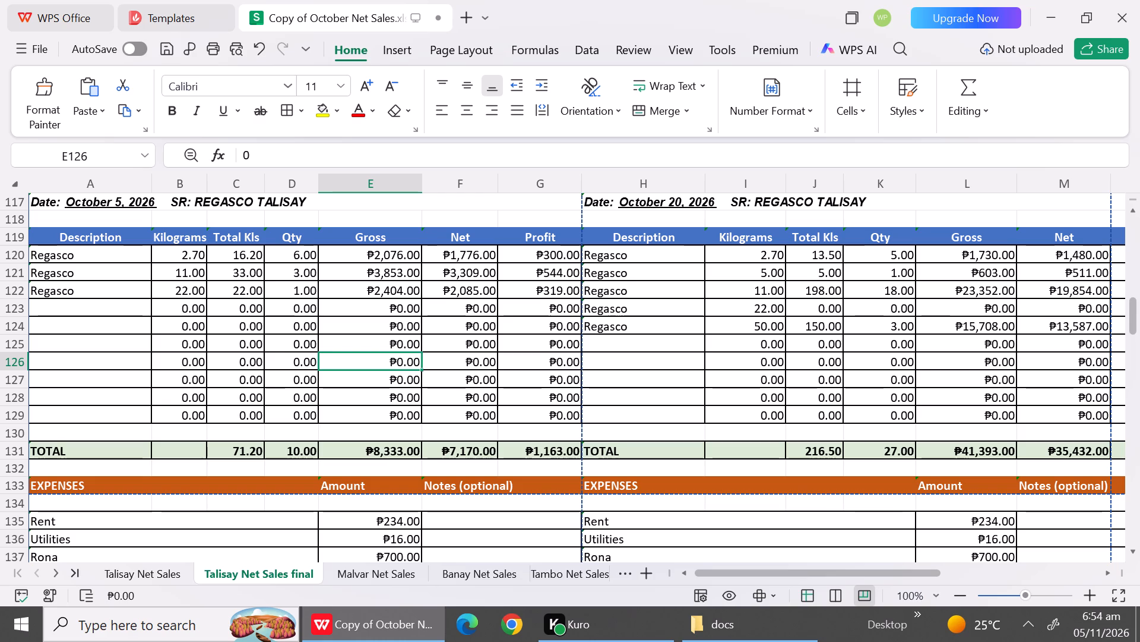
# Copy the October 5 expense amounts ₱283, ₱15, ₱600, ₱600, ₱25 and ₱150 from Talisay Net Sales into the final sheet's October 5 expenses Amount column.
pyautogui.click(148, 575)
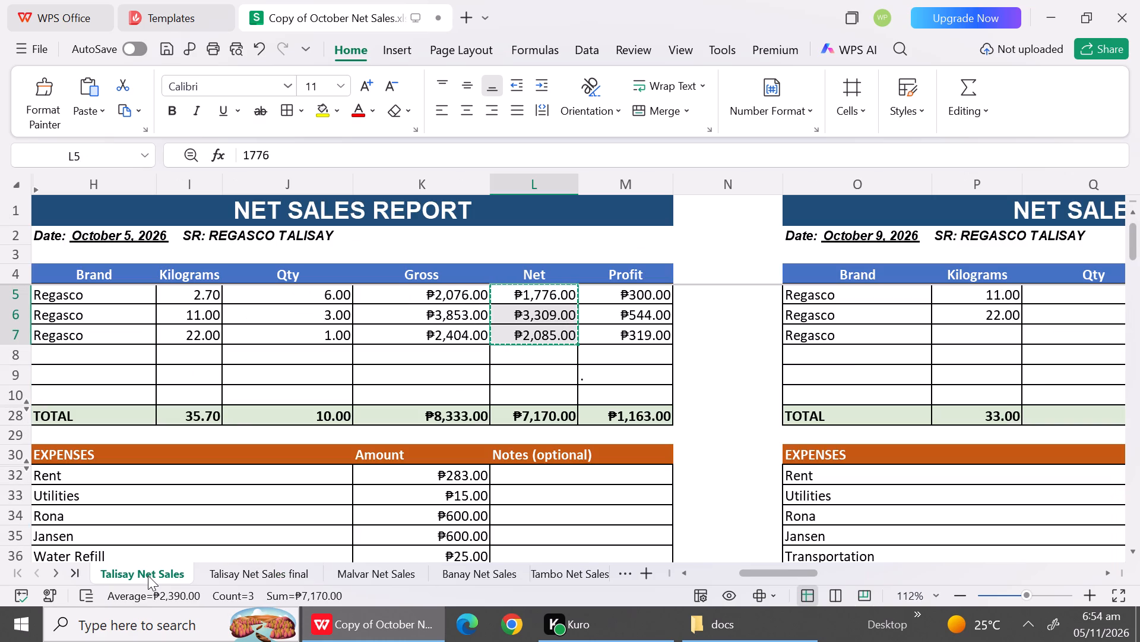
pyautogui.click(239, 575)
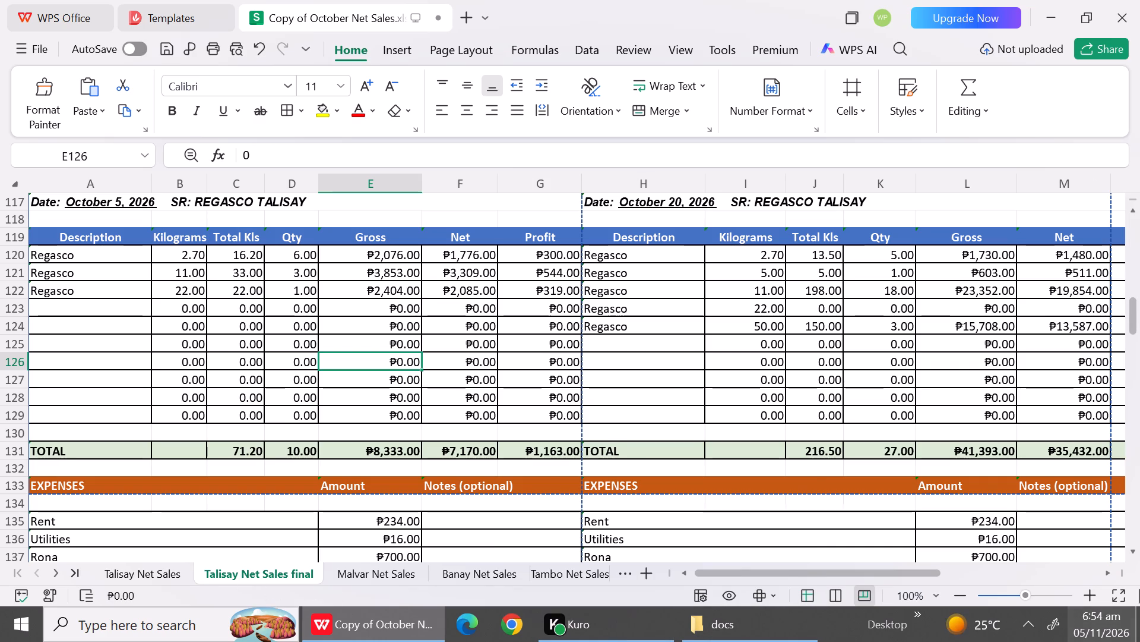
pyautogui.tripleClick(1131, 556)
pyautogui.tripleClick(1131, 556)
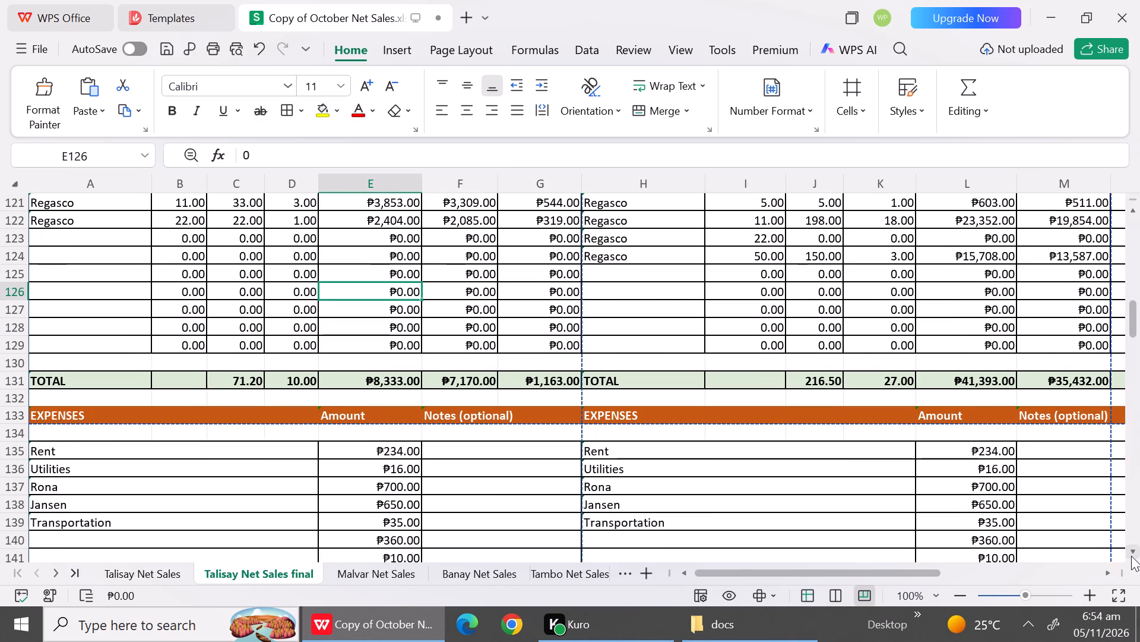
pyautogui.doubleClick(1131, 556)
pyautogui.doubleClick(1131, 556)
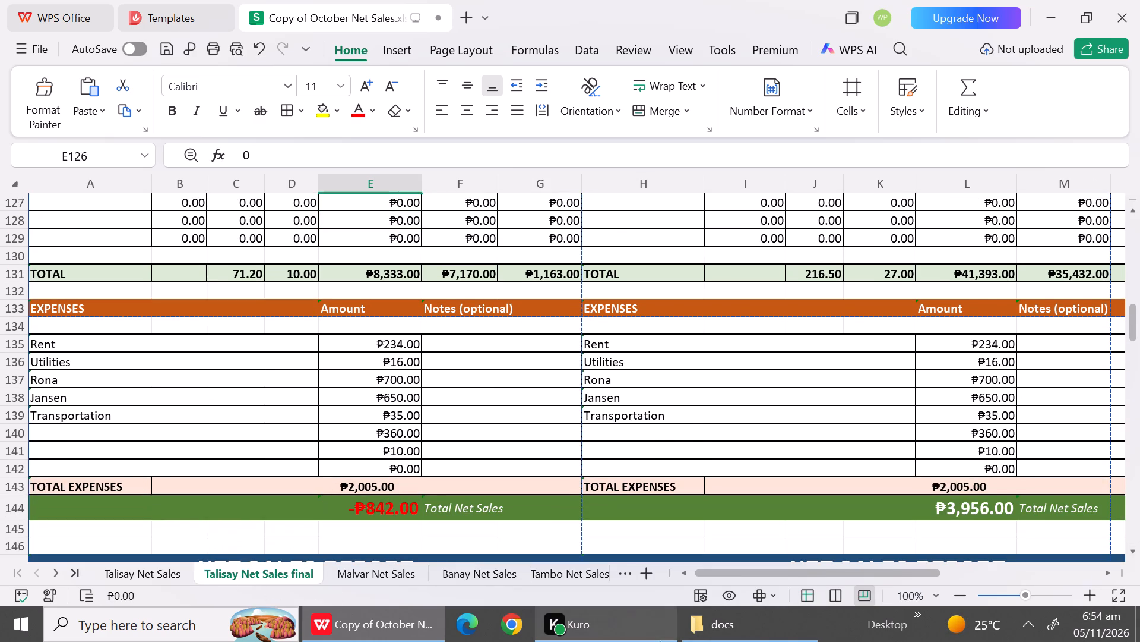
pyautogui.click(143, 580)
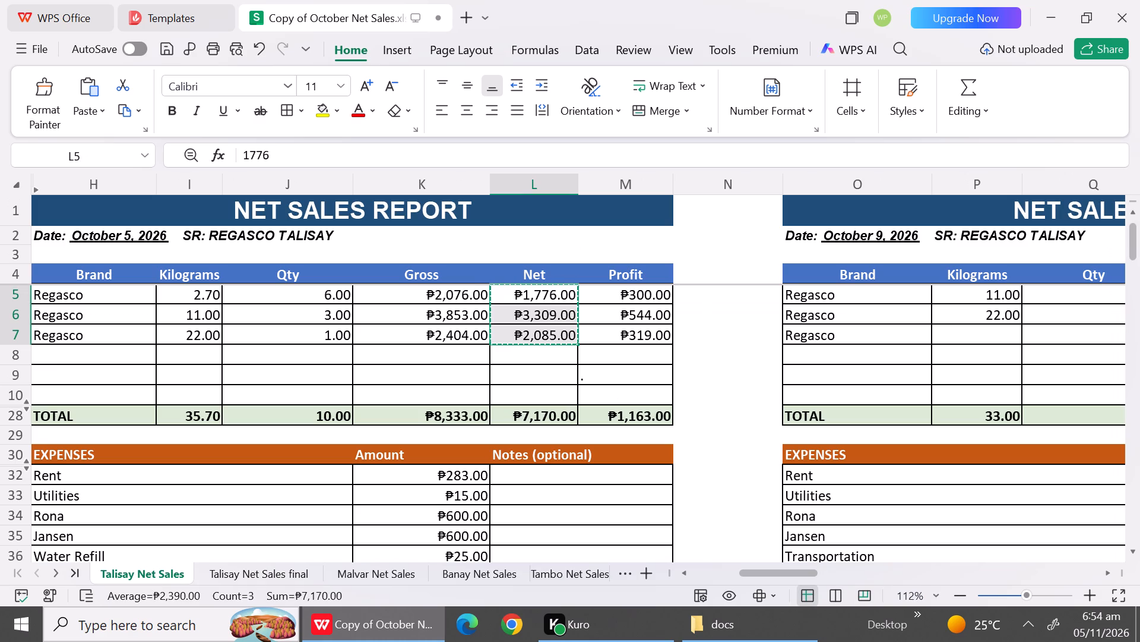
pyautogui.tripleClick(1139, 548)
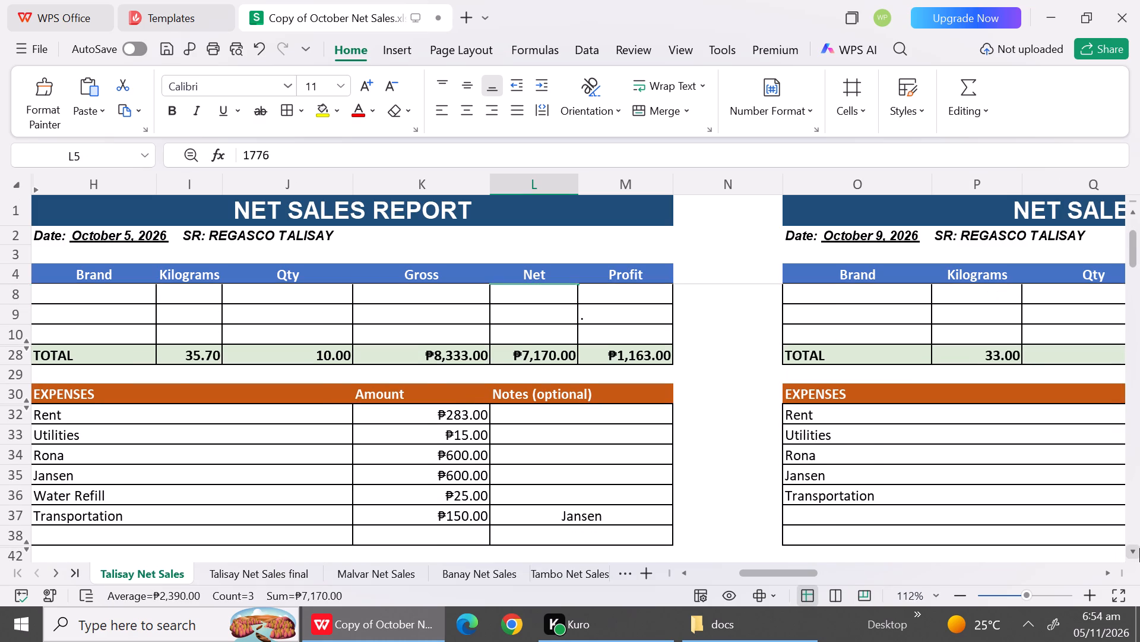
pyautogui.click(1139, 548)
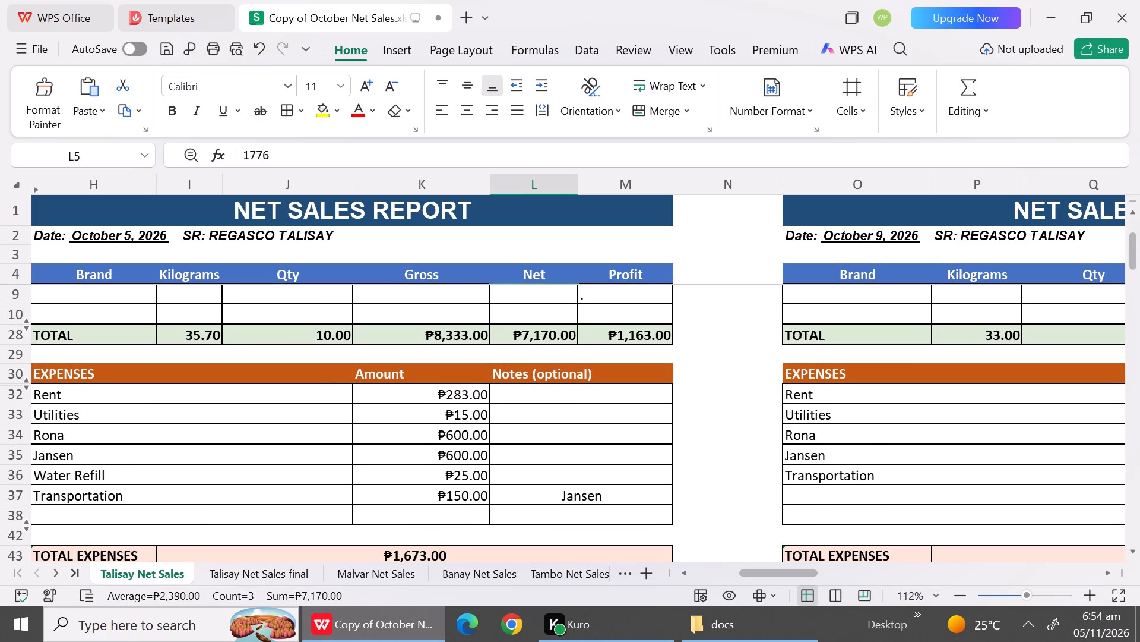
pyautogui.moveTo(455, 393); pyautogui.dragTo(451, 496)
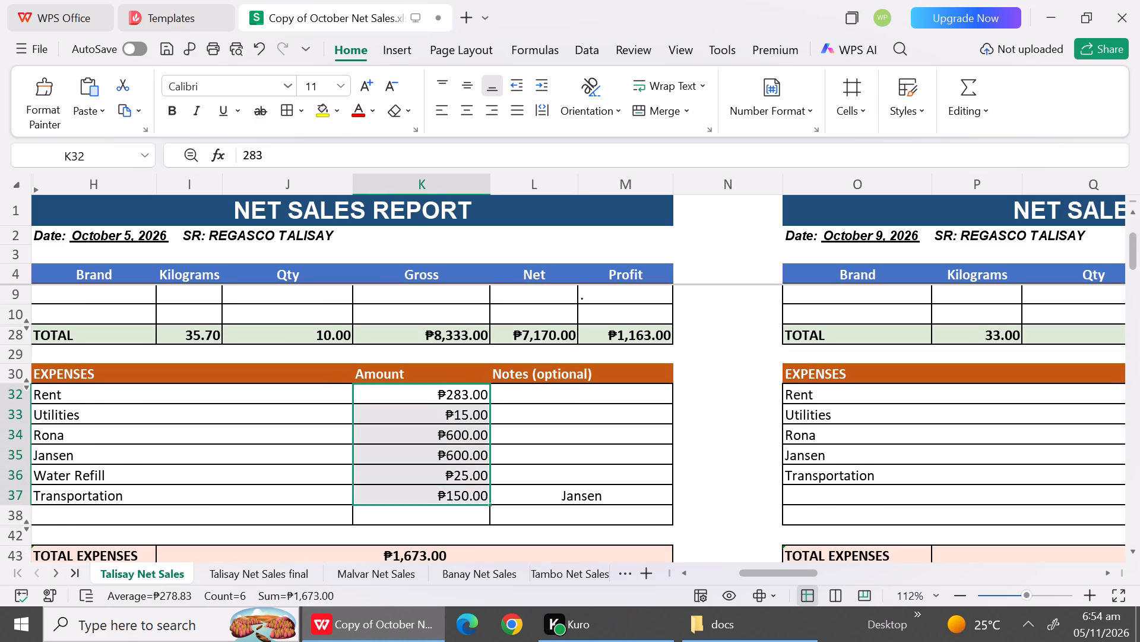
pyautogui.hotkey('ctrl', 'c')
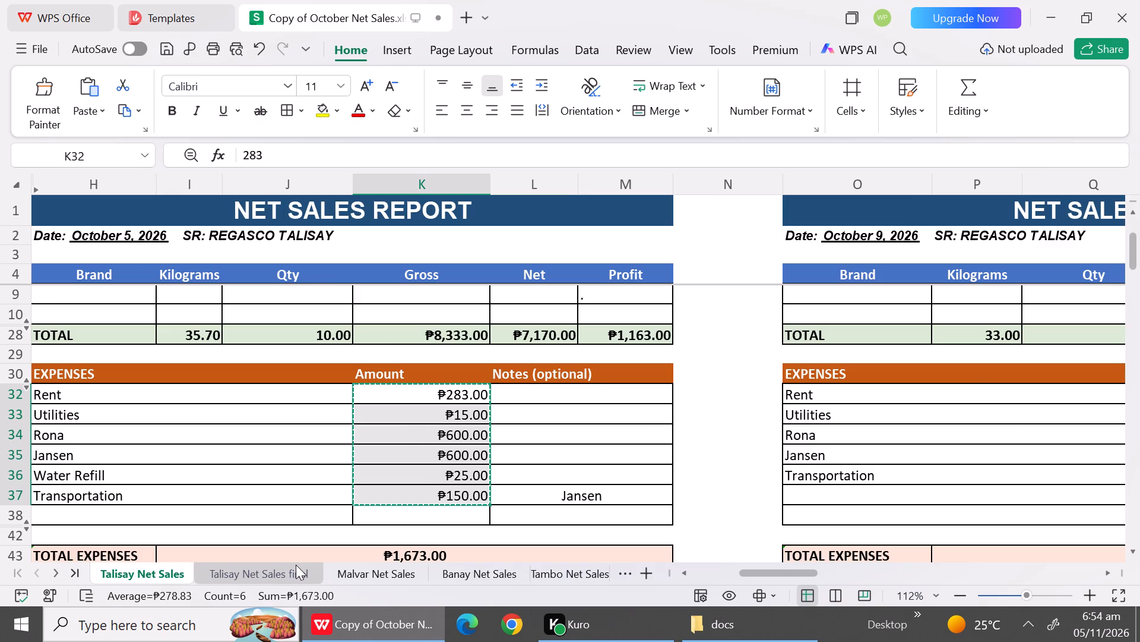
pyautogui.click(296, 565)
pyautogui.click(404, 345)
pyautogui.hotkey('ctrl', 'v')
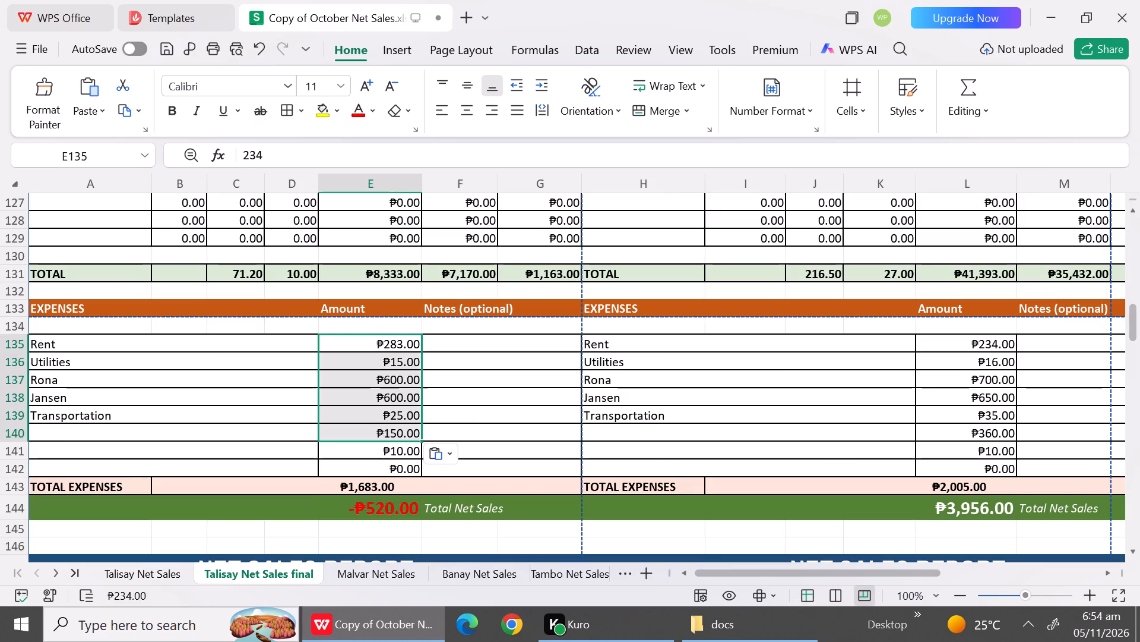
# Set the October 5 expense amounts in rows 141 and 140 to 0 and the Transportation amount to 150.
pyautogui.click(392, 457)
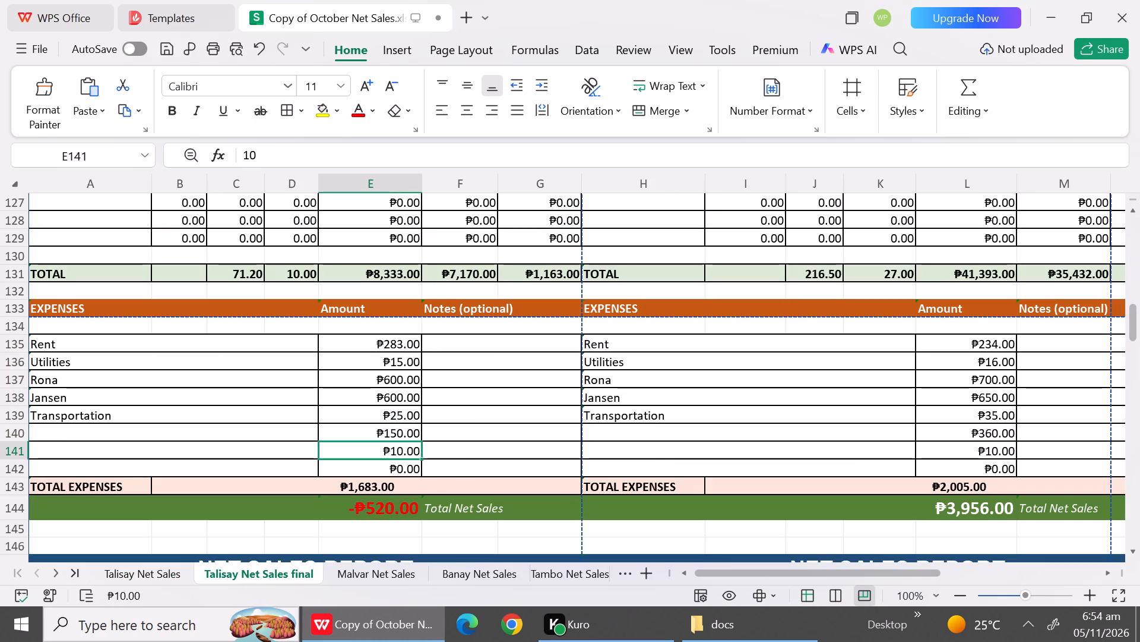
pyautogui.press('0')
pyautogui.click(280, 439)
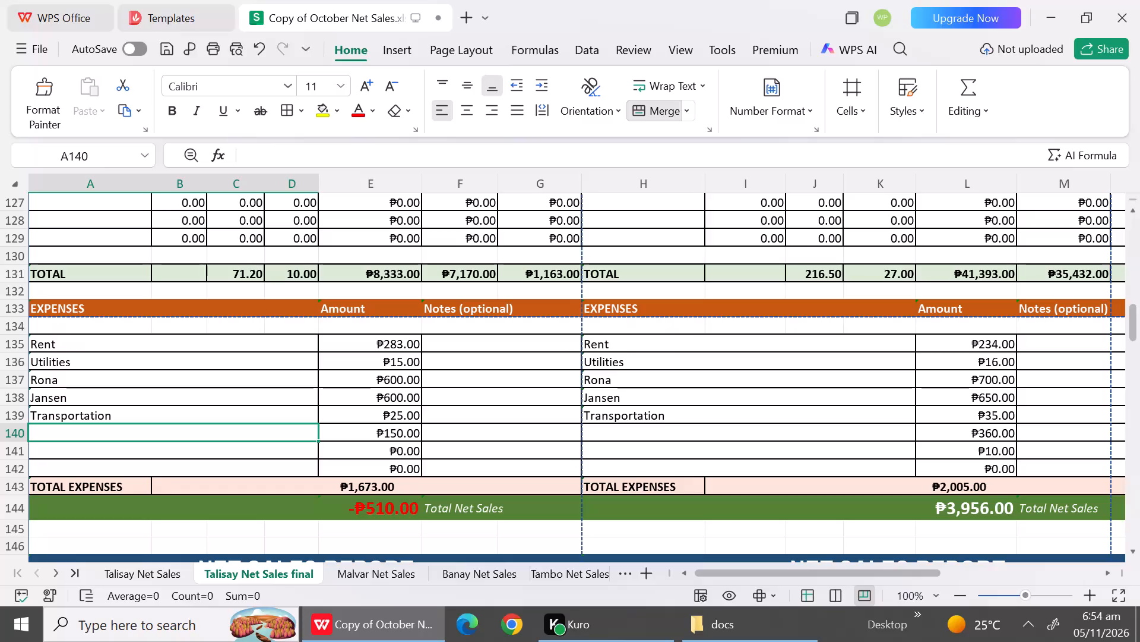
pyautogui.click(395, 436)
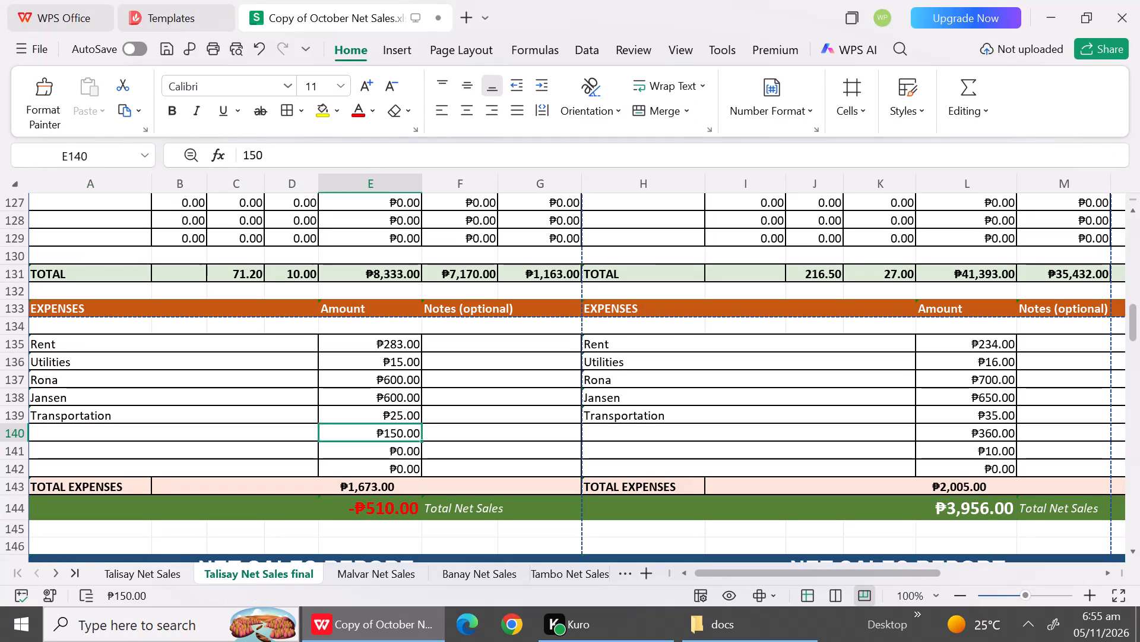
pyautogui.press('0')
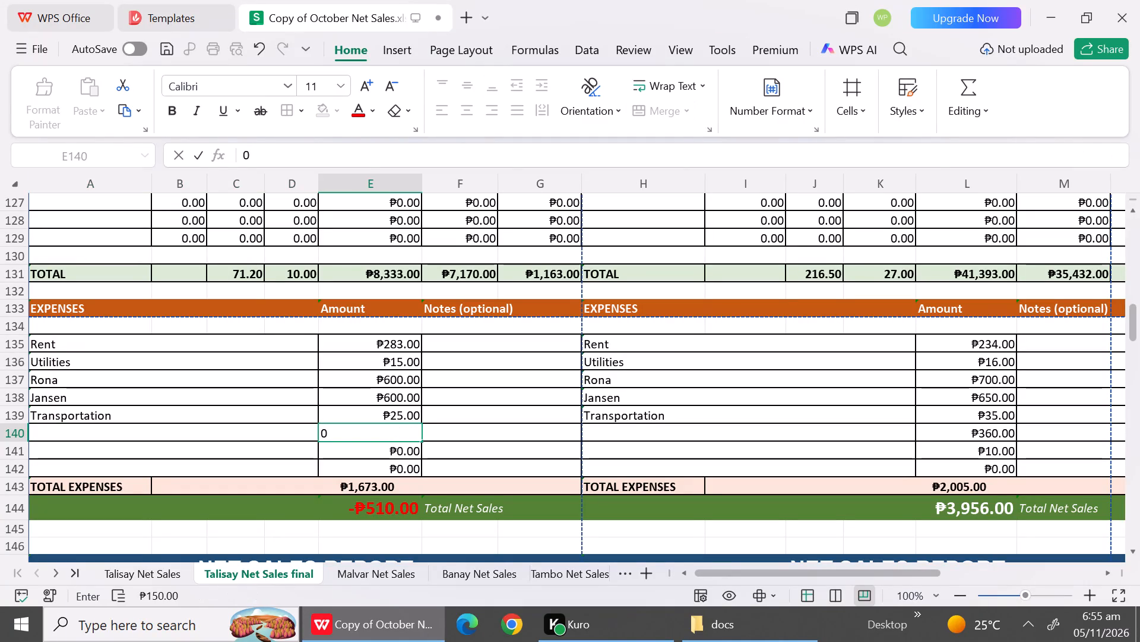
pyautogui.click(392, 418)
pyautogui.write('150')
pyautogui.click(256, 452)
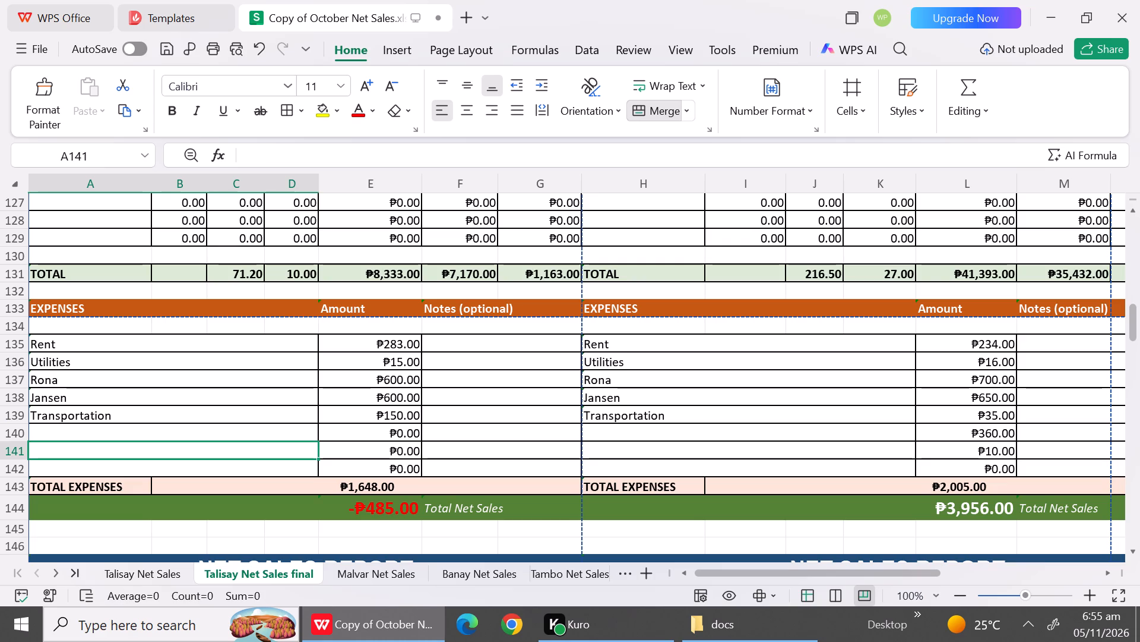
# Copy the Water Refill expense label from Talisay Net Sales into row 140 of the October 5 expenses and set its amount to 25.
pyautogui.click(166, 574)
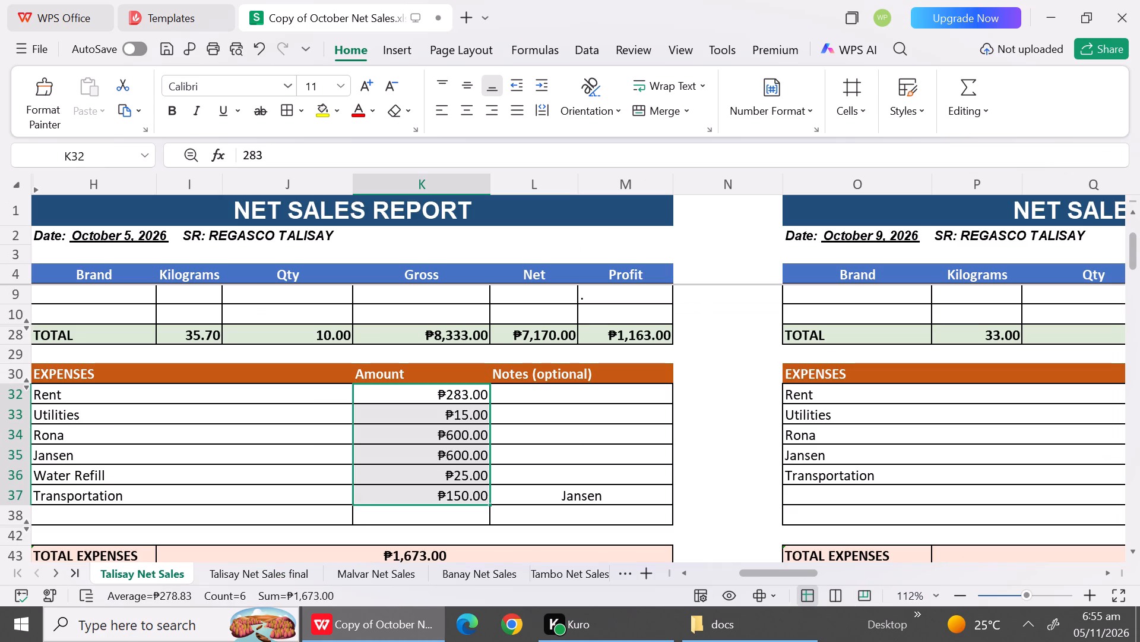
pyautogui.tripleClick(1135, 548)
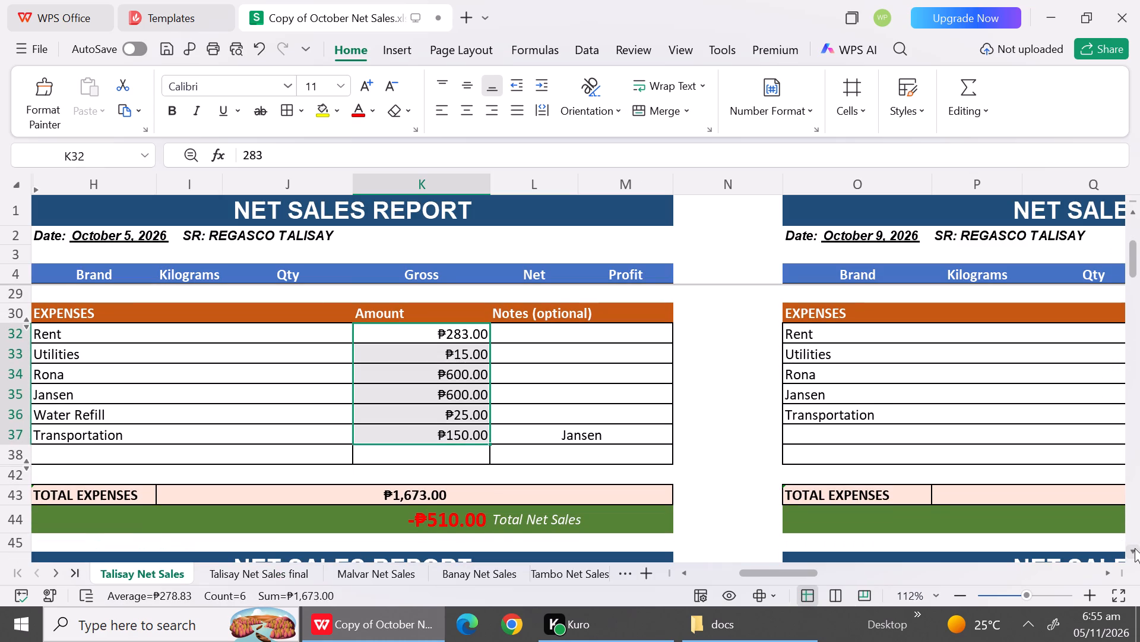
pyautogui.click(273, 569)
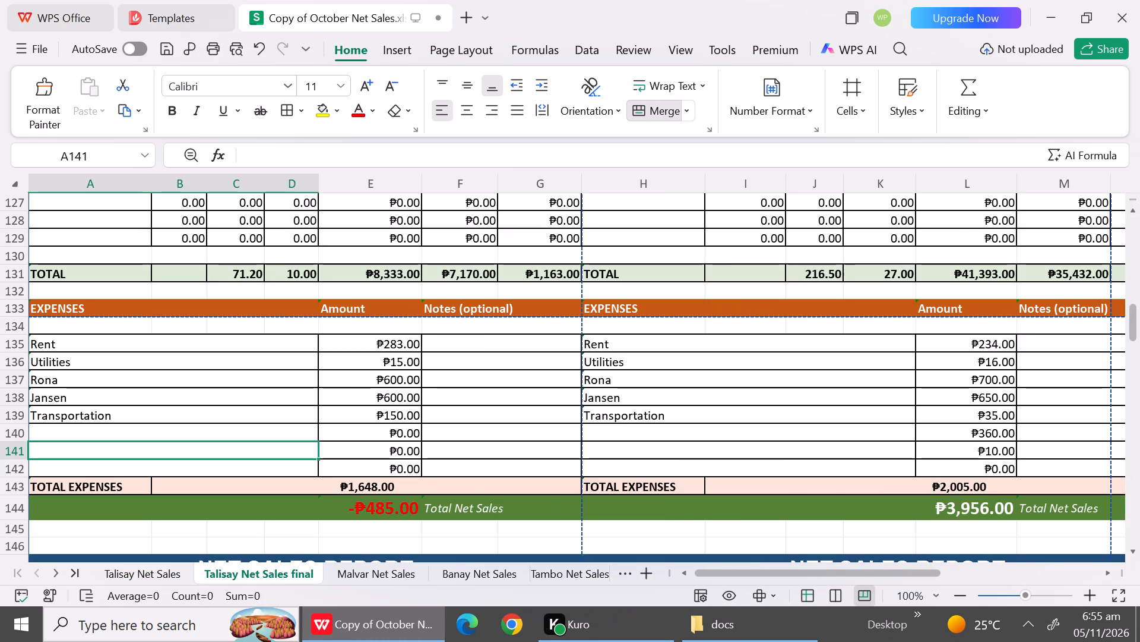
pyautogui.click(143, 569)
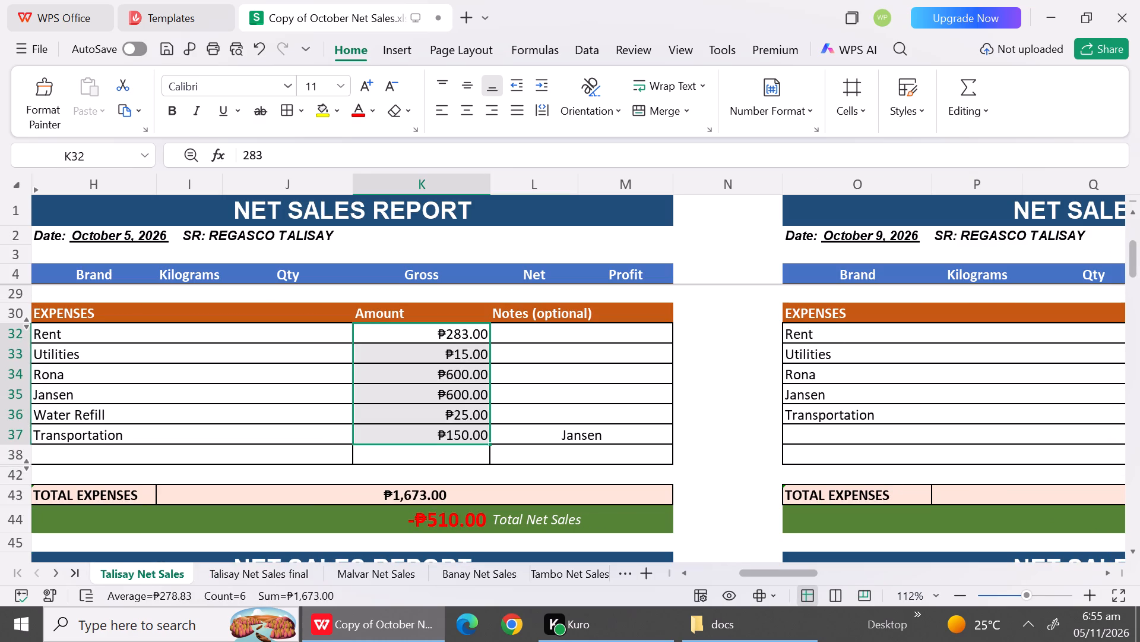
pyautogui.click(134, 411)
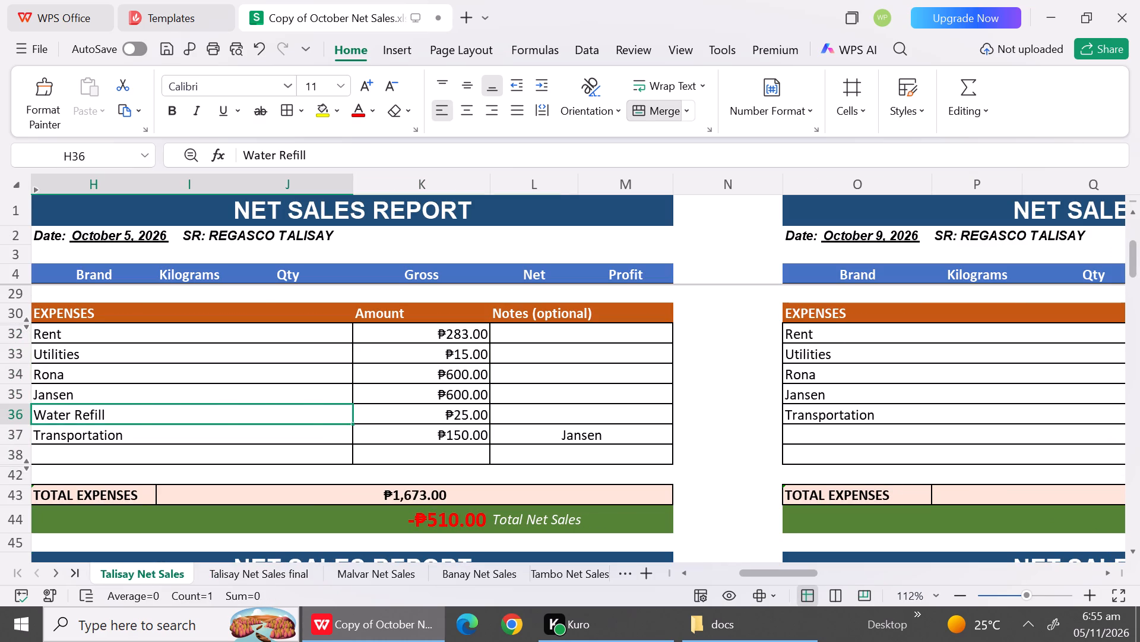
pyautogui.hotkey('ctrl', 'c')
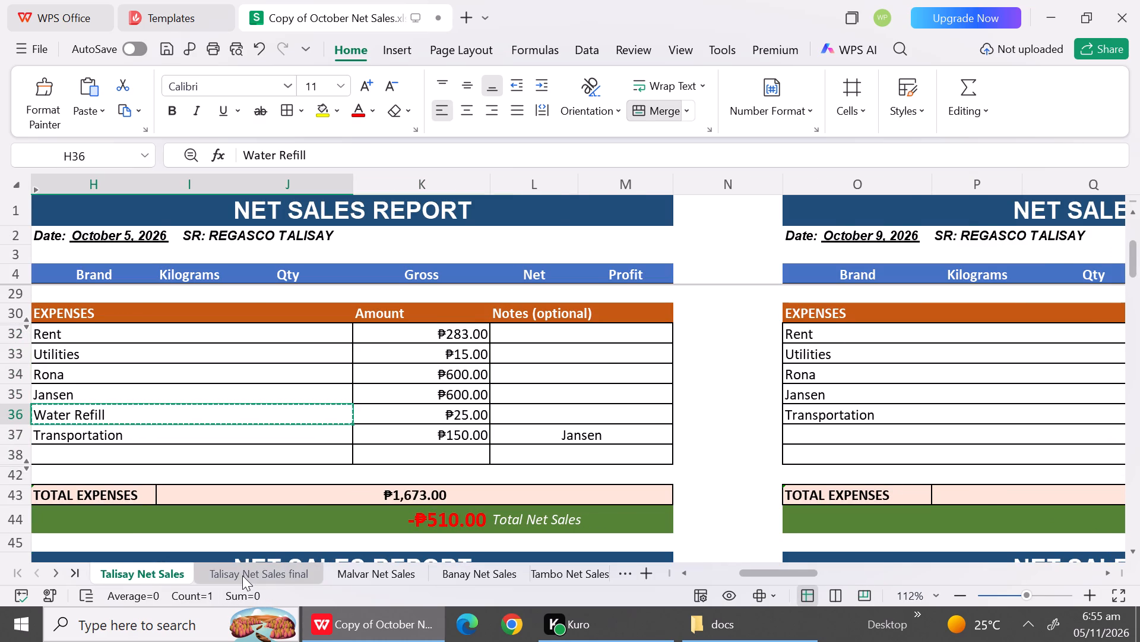
pyautogui.click(242, 575)
pyautogui.click(135, 436)
pyautogui.hotkey('ctrl', 'v')
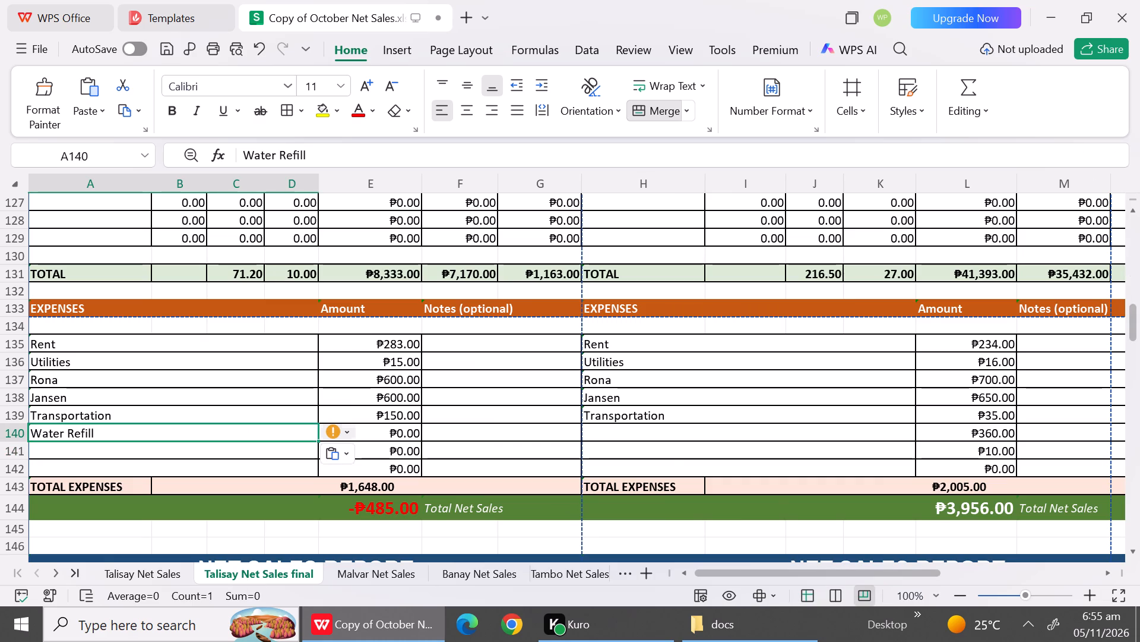
pyautogui.click(382, 439)
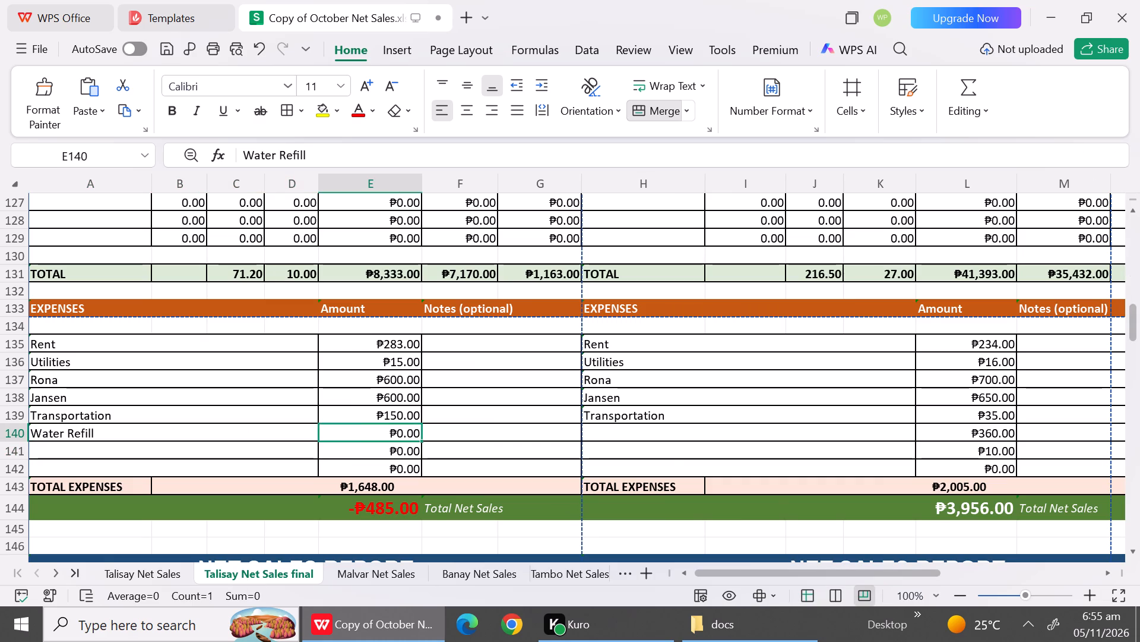
pyautogui.write('25')
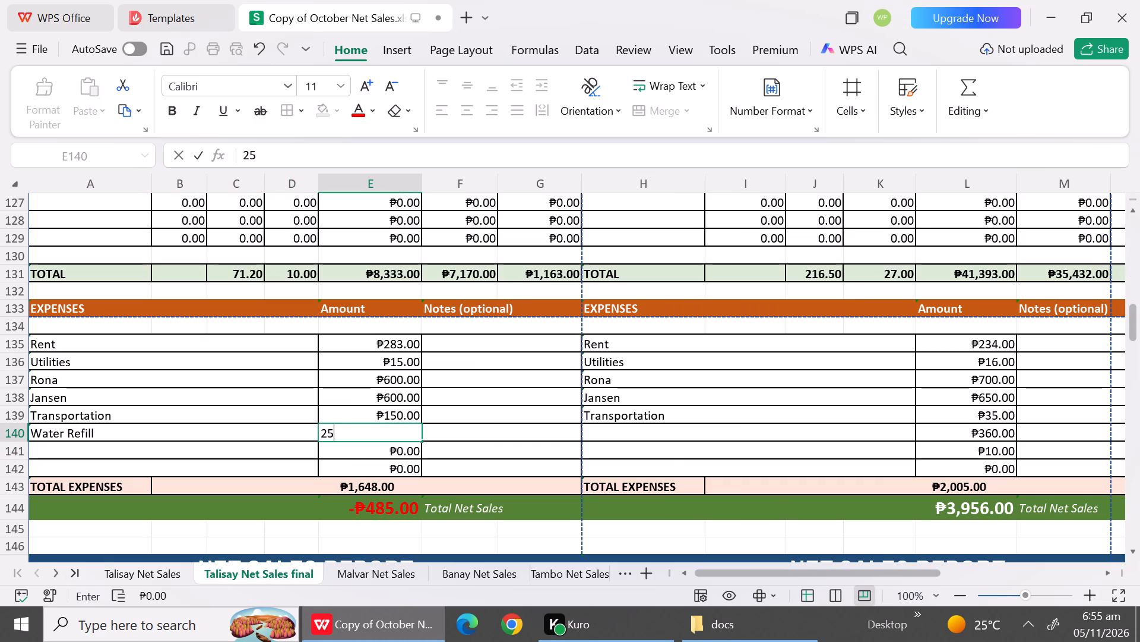
pyautogui.click(467, 451)
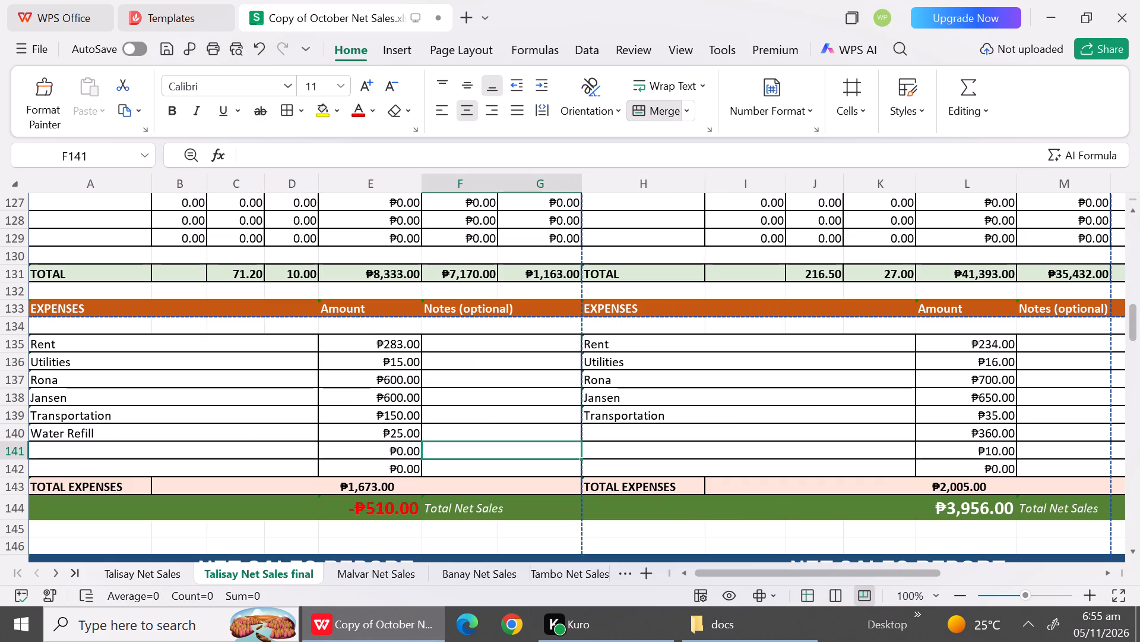
# Copy the October 6 quantity 13 from Talisay Net Sales into the first Qty row of the final sheet's October 6 report.
pyautogui.tripleClick(1133, 555)
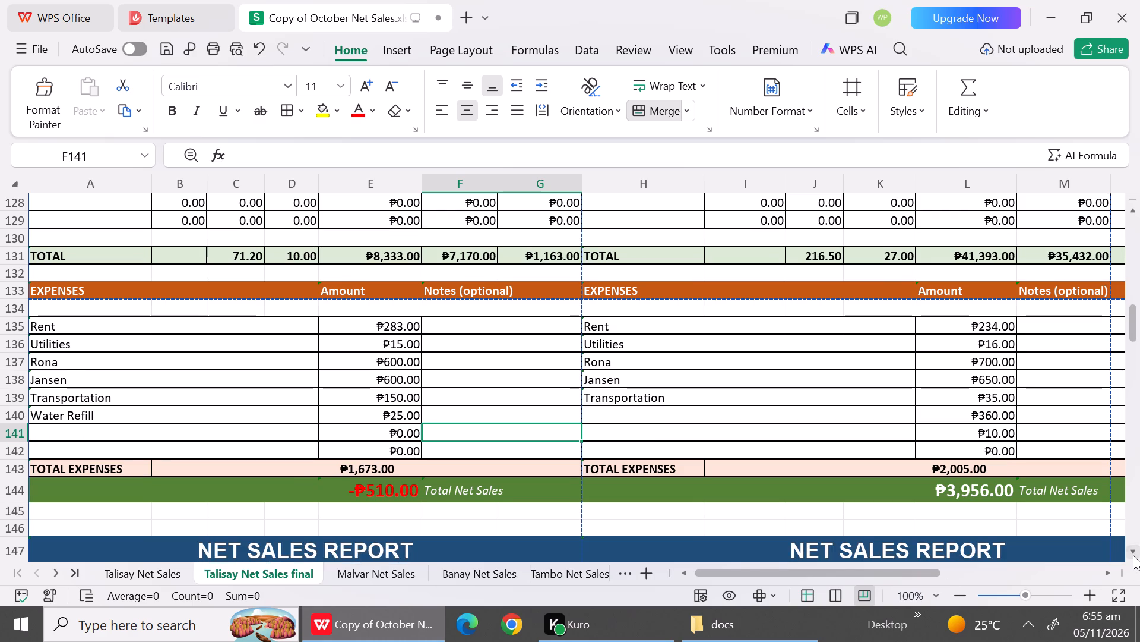
pyautogui.tripleClick(1133, 555)
pyautogui.tripleClick(1133, 555)
pyautogui.tripleClick(1133, 555)
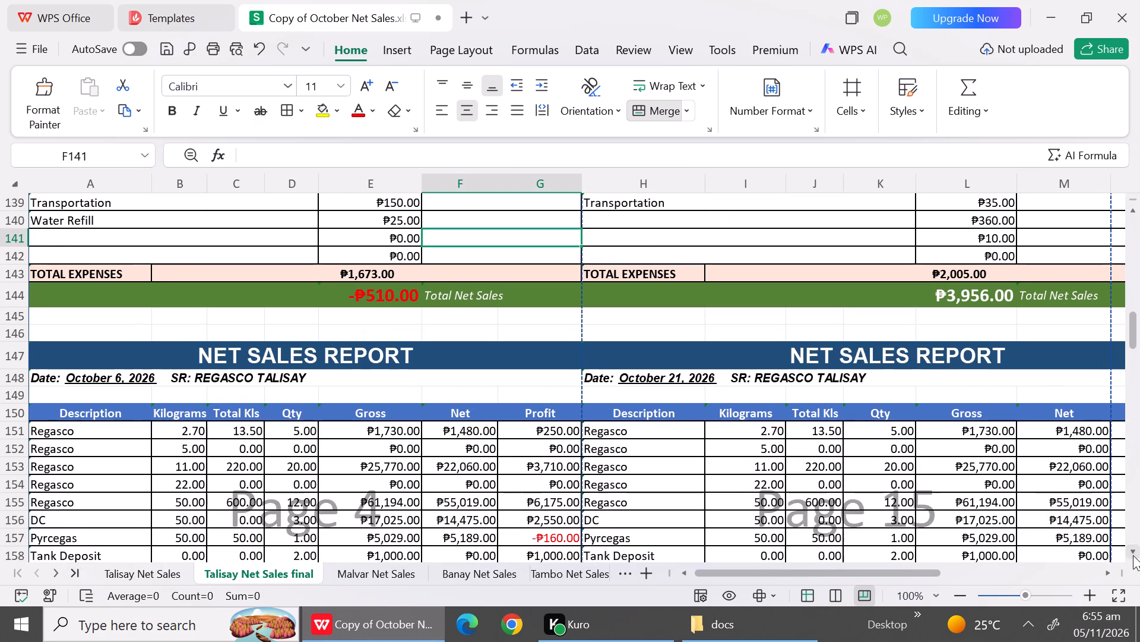
pyautogui.doubleClick(1133, 555)
pyautogui.doubleClick(1133, 555)
pyautogui.click(1133, 555)
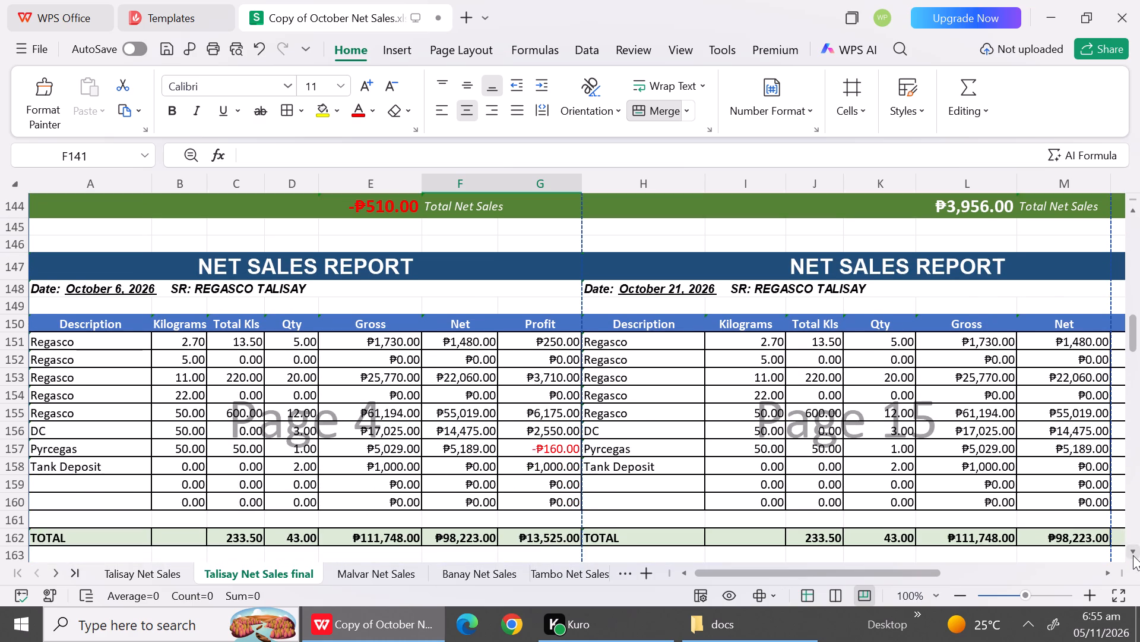
pyautogui.click(1133, 555)
pyautogui.click(143, 562)
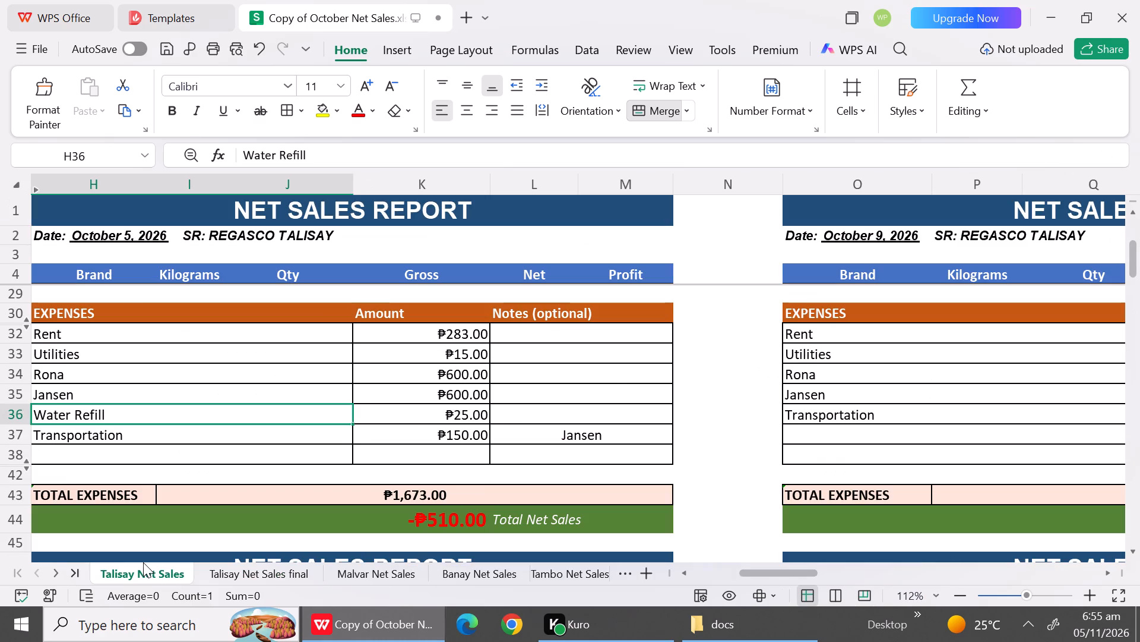
pyautogui.tripleClick(1133, 552)
pyautogui.tripleClick(1133, 552)
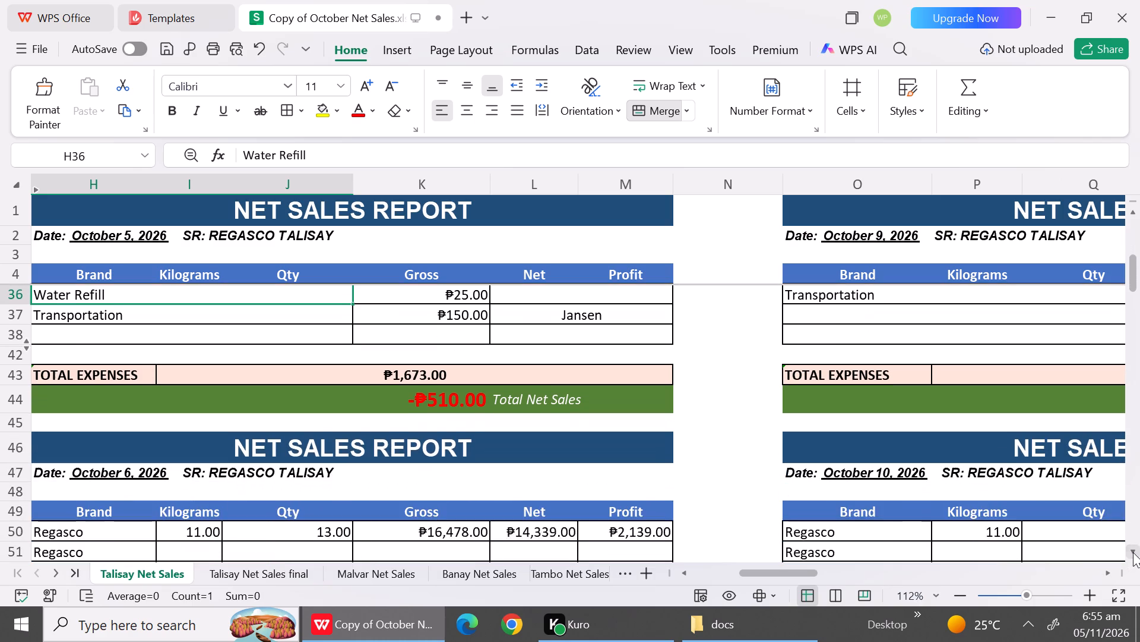
pyautogui.tripleClick(1133, 552)
pyautogui.tripleClick(1133, 552)
pyautogui.doubleClick(1133, 552)
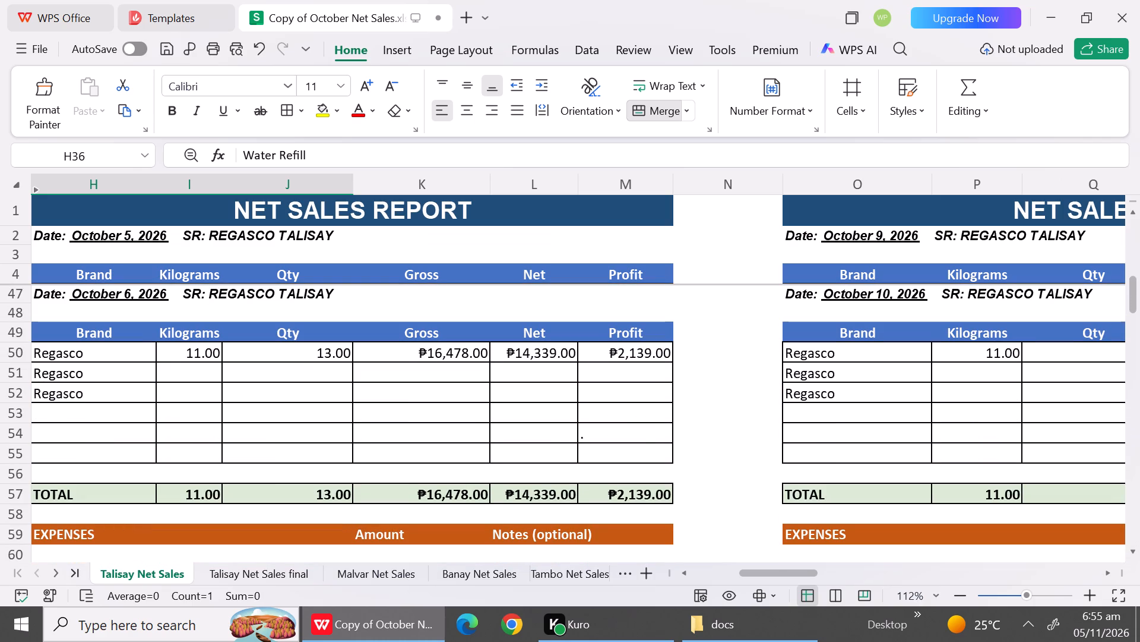
pyautogui.click(292, 350)
pyautogui.hotkey('ctrl', 'c')
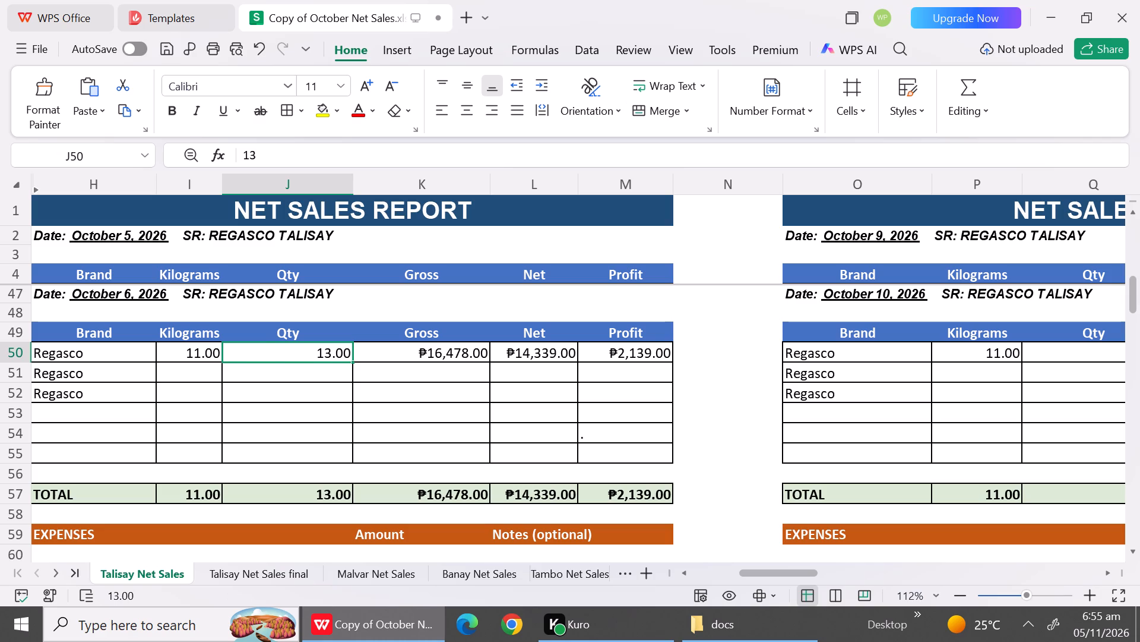
pyautogui.click(268, 569)
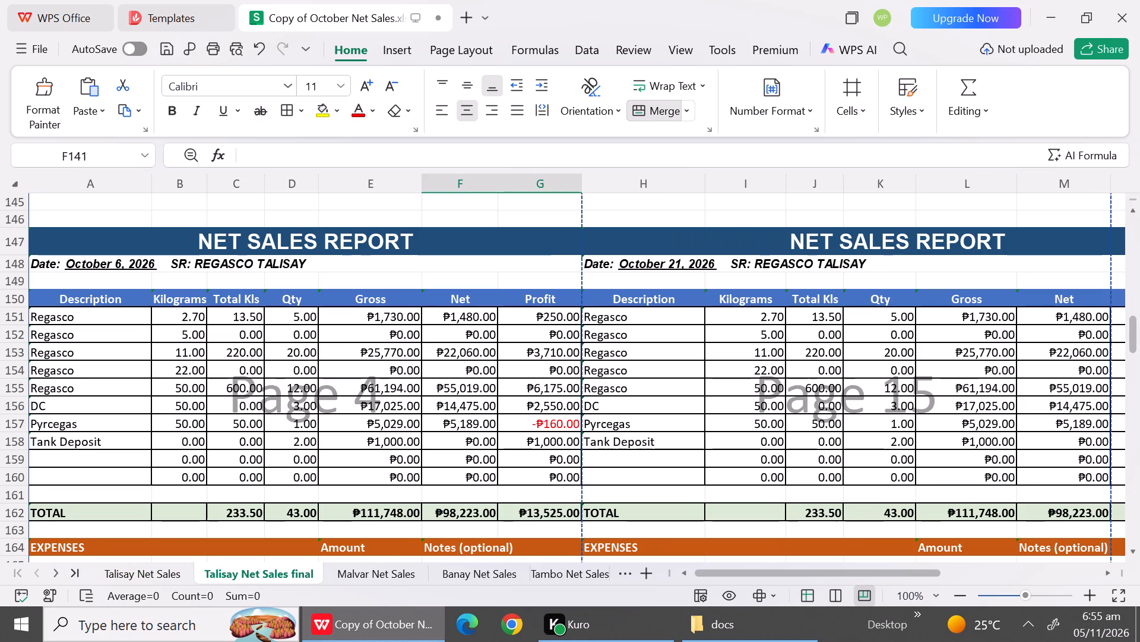
pyautogui.click(296, 314)
pyautogui.hotkey('ctrl', 'v')
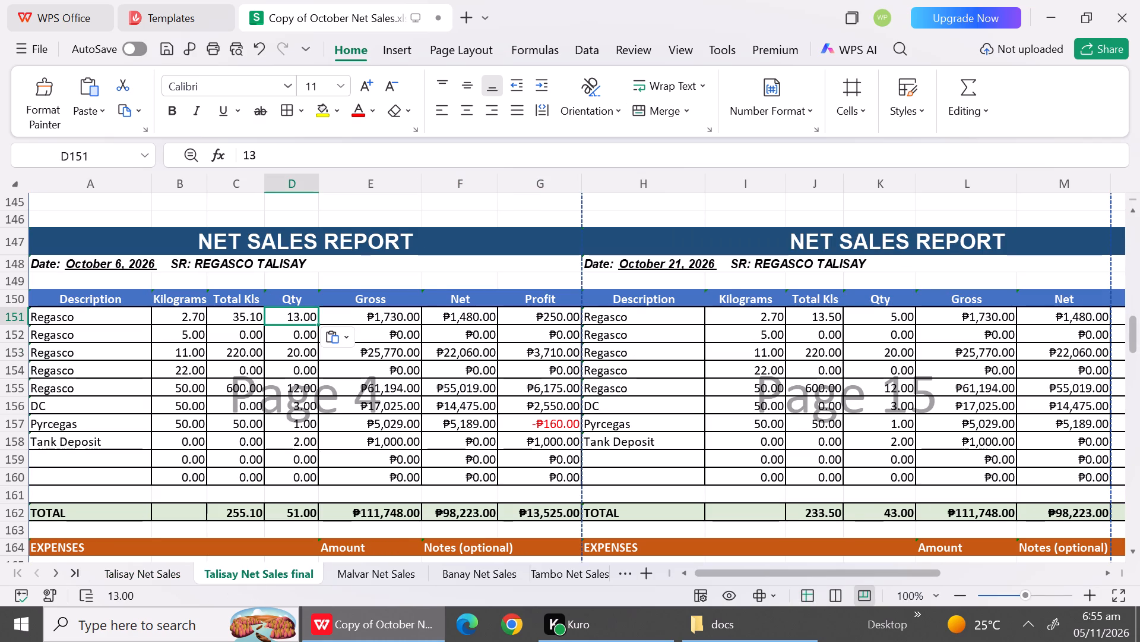
# Set the October 6 kilograms in row 151 of the final sheet to 11 and clear the kilograms in row 155.
pyautogui.click(180, 319)
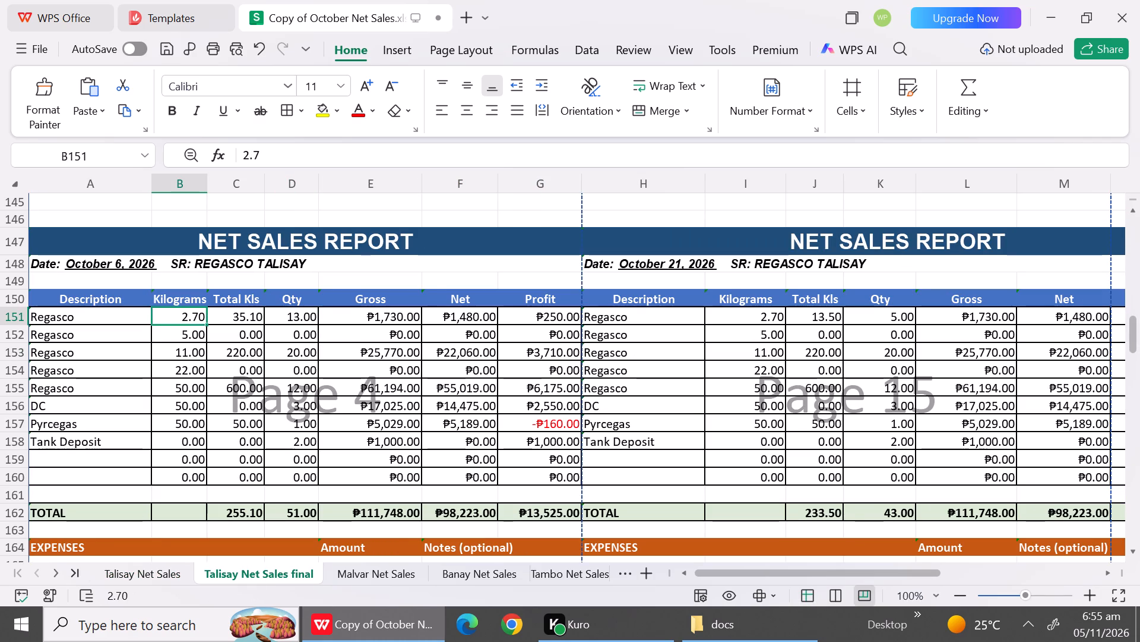
pyautogui.write('11')
pyautogui.click(191, 389)
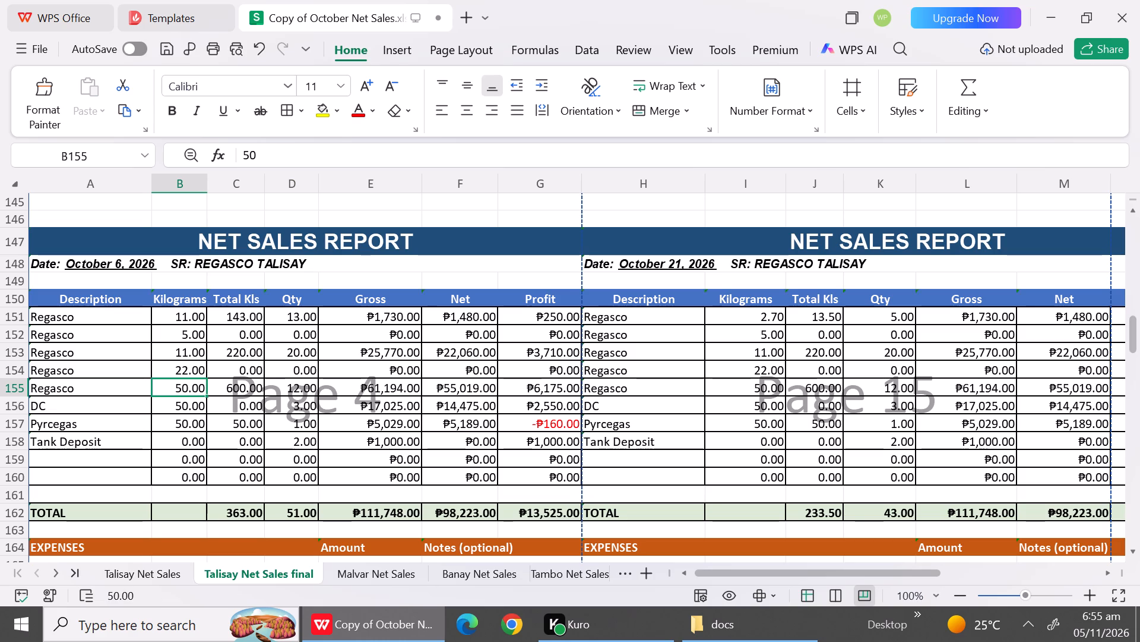
pyautogui.press('BackSpace')
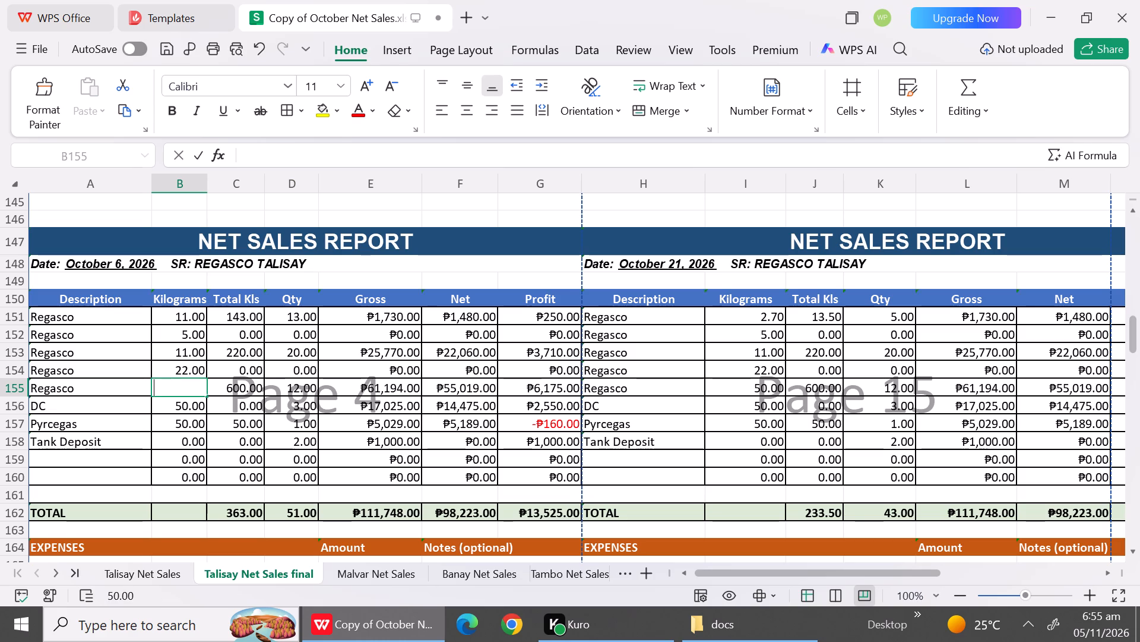
# Clear the October 6 descriptions in rows 152 to 158, leaving only the first Regasco row labelled.
pyautogui.click(129, 338)
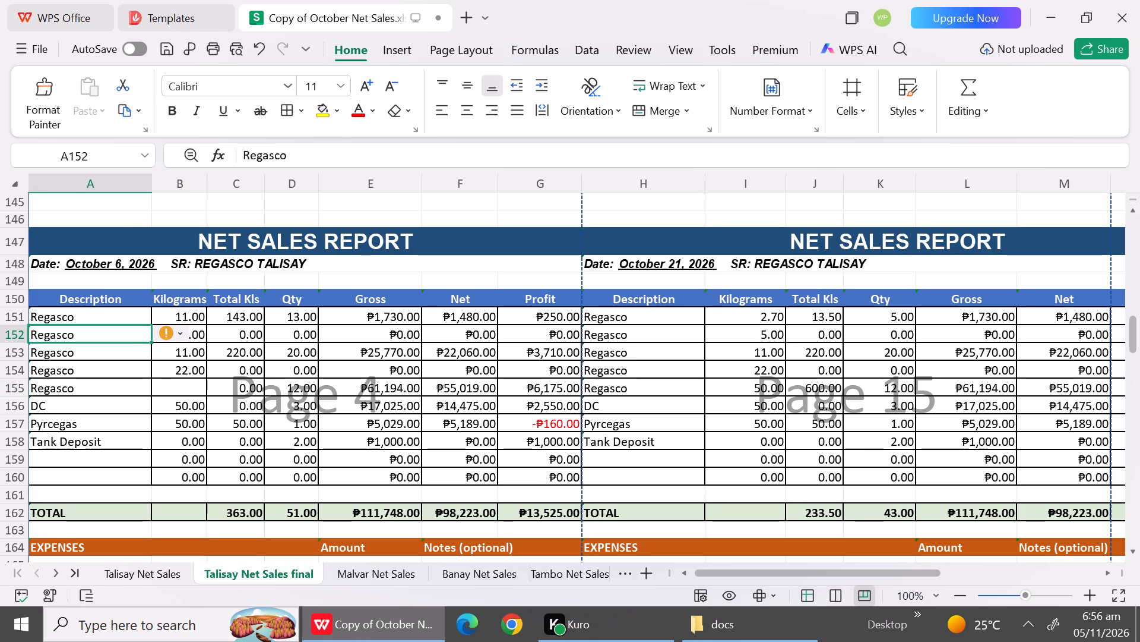
pyautogui.press('BackSpace')
pyautogui.press('Down')
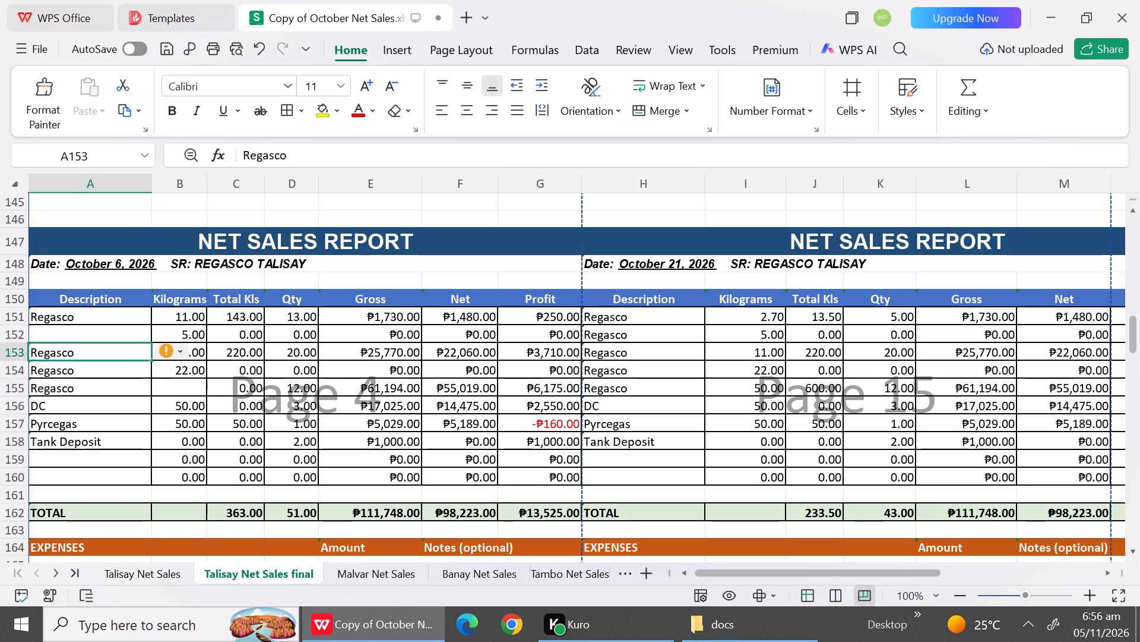
pyautogui.press('BackSpace')
pyautogui.press('Down')
pyautogui.press('BackSpace')
pyautogui.press('Down')
pyautogui.press('BackSpace')
pyautogui.press('Down')
pyautogui.press('BackSpace')
pyautogui.press('Down')
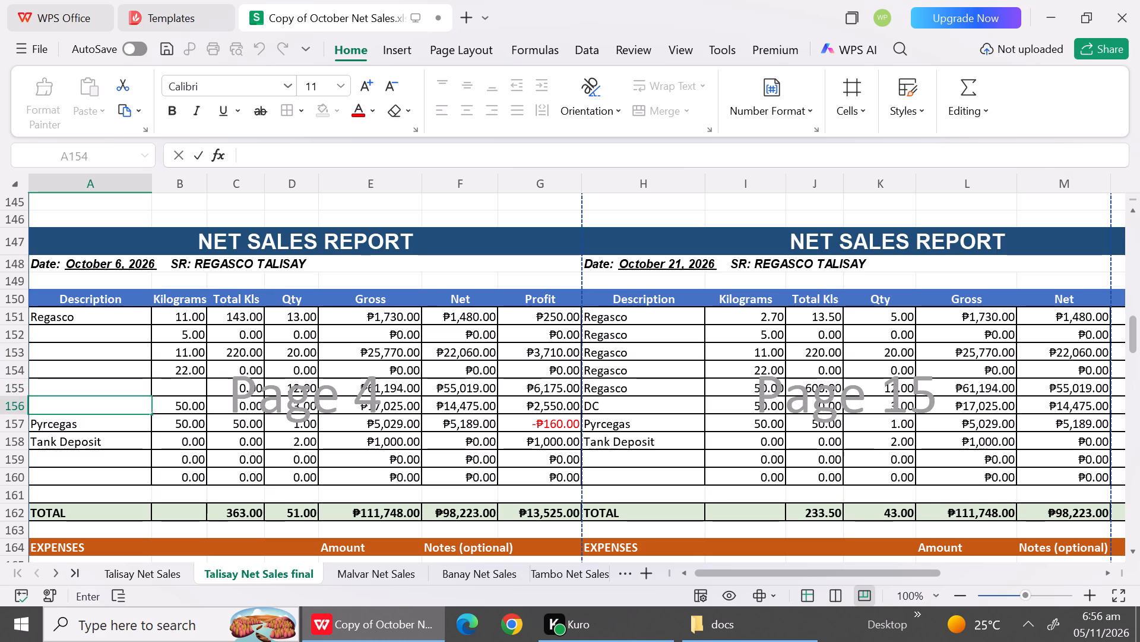
pyautogui.press('BackSpace')
pyautogui.press('Down')
pyautogui.press('BackSpace')
pyautogui.press('Down')
# Set the October 6 kilograms in rows 152 to 157 to 0.
pyautogui.click(196, 335)
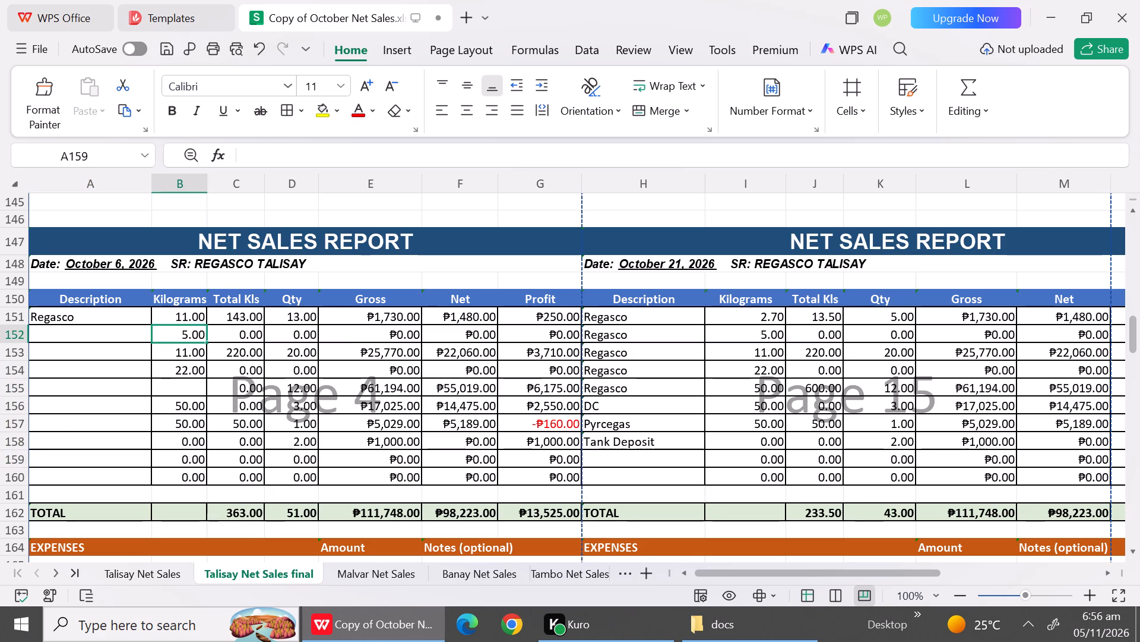
pyautogui.press('0')
pyautogui.press('Down')
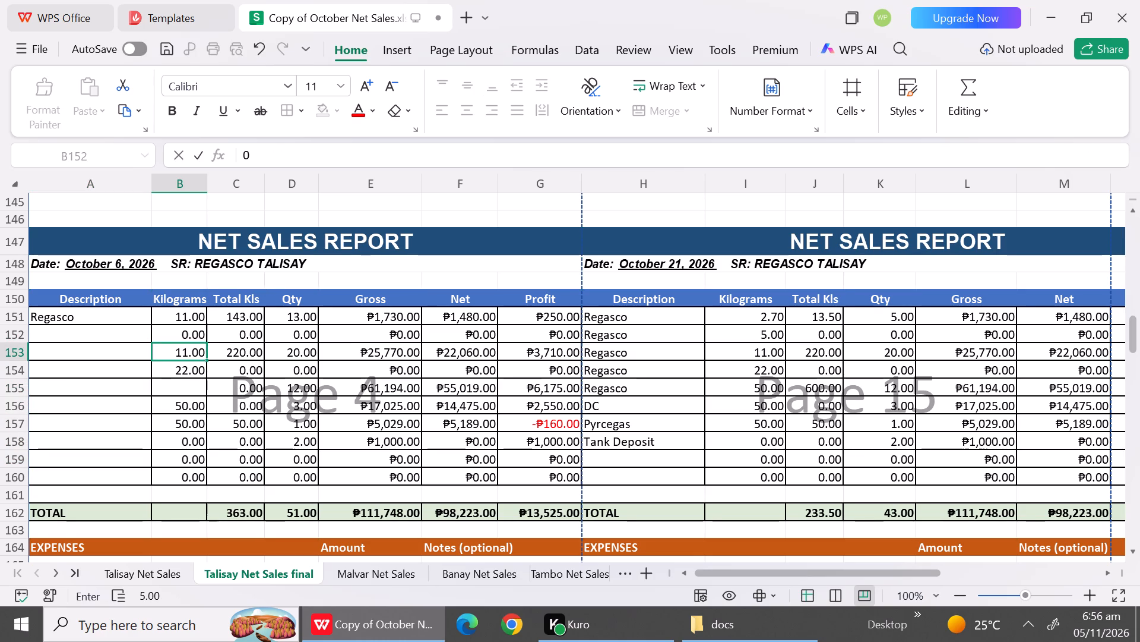
pyautogui.press('0')
pyautogui.press('Down')
pyautogui.press('0')
pyautogui.press('Down')
pyautogui.press('0')
pyautogui.press('Down')
pyautogui.press('0')
pyautogui.press('Down')
pyautogui.press('0')
pyautogui.press('Down')
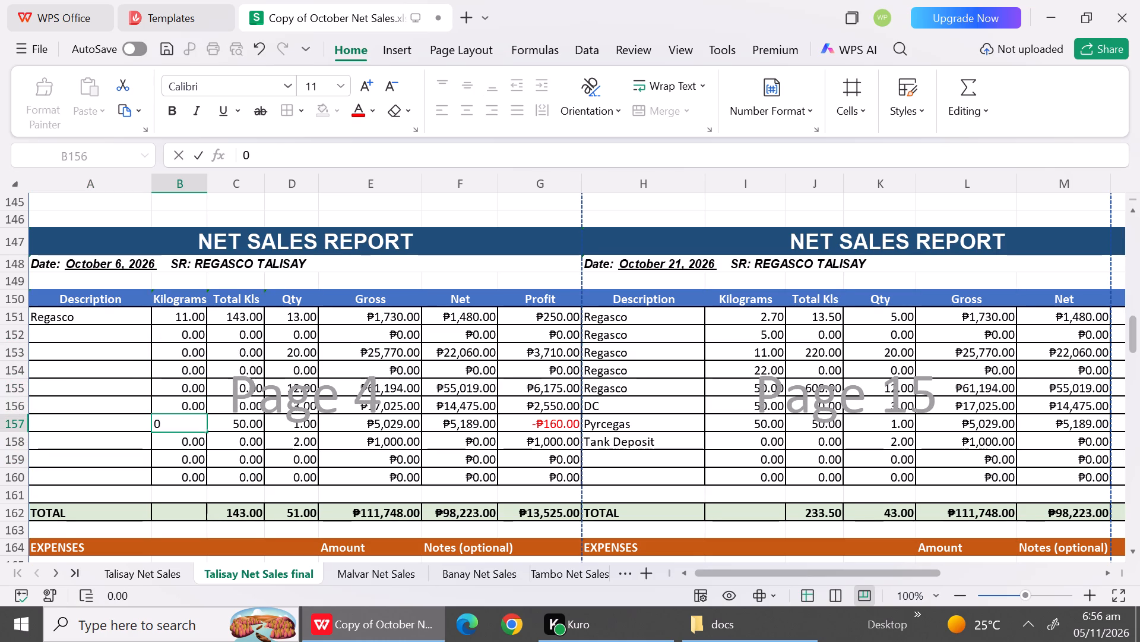
# Set the October 6 quantities in rows 154 to 157 to 0.
pyautogui.click(301, 354)
pyautogui.press('Down')
pyautogui.press('0')
pyautogui.press('Down')
pyautogui.press('0')
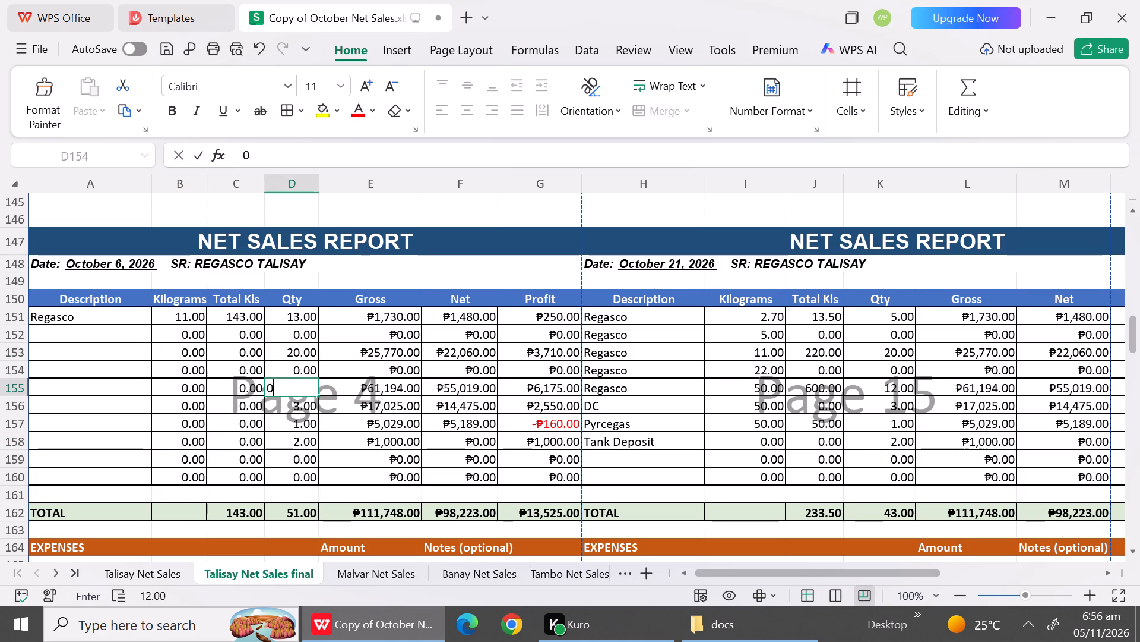
pyautogui.press('Down')
pyautogui.press('0')
pyautogui.press('Down')
pyautogui.press('0')
pyautogui.press('Down')
# Set the October 6 Gross amounts in rows 153 to 158 to 0.
pyautogui.press('Right')
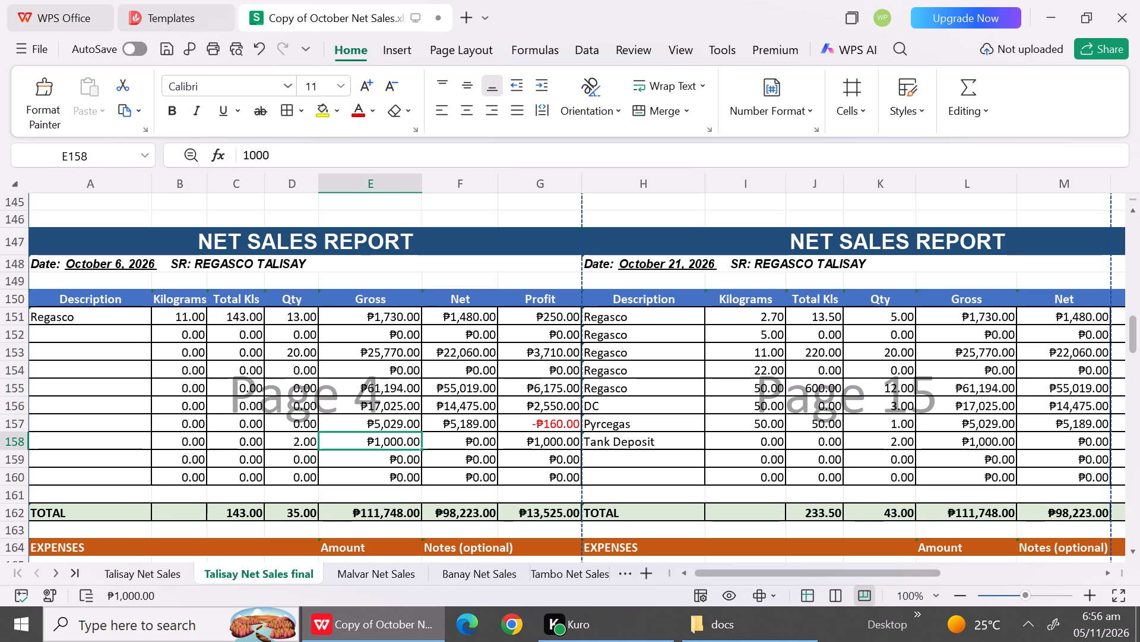
pyautogui.press('0')
pyautogui.press('Up')
pyautogui.press('0')
pyautogui.press('Up')
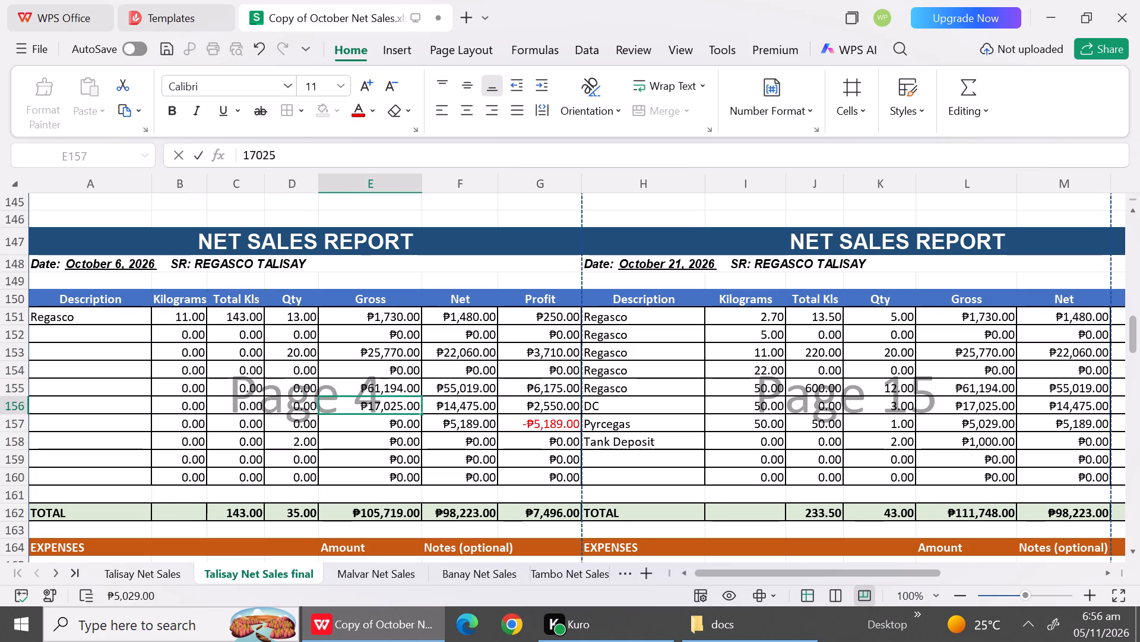
pyautogui.press('0')
pyautogui.press('Up')
pyautogui.press('0')
pyautogui.press('Up')
pyautogui.press('0')
pyautogui.press('Up')
pyautogui.press('0')
pyautogui.press('Up')
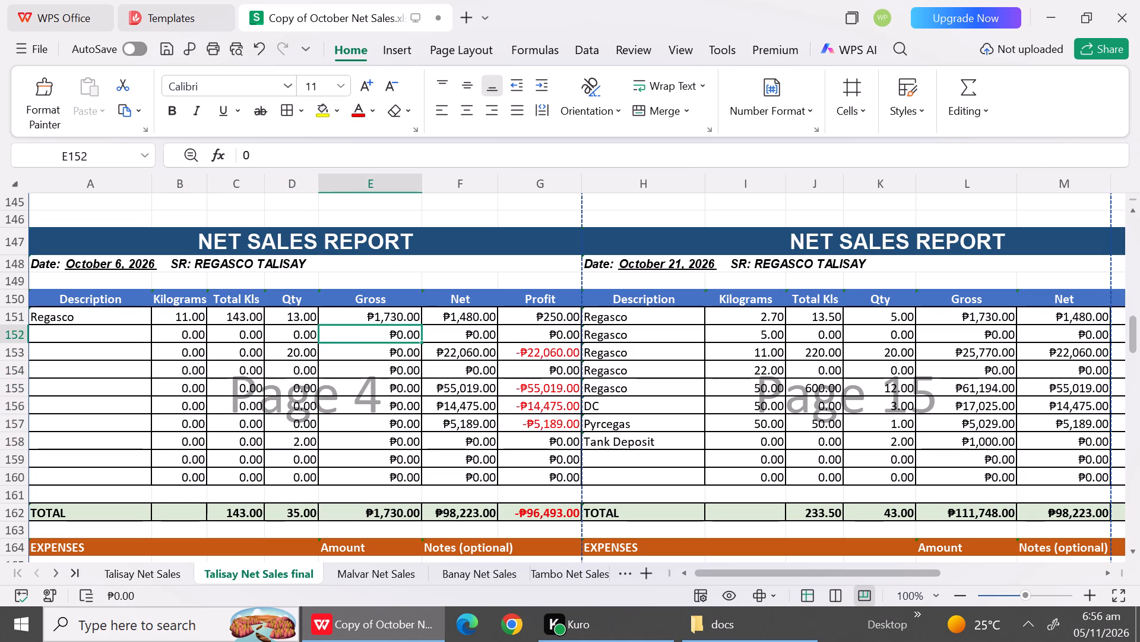
# Set the October 6 Net amounts in rows 153 to 158 to 0.
pyautogui.click(471, 353)
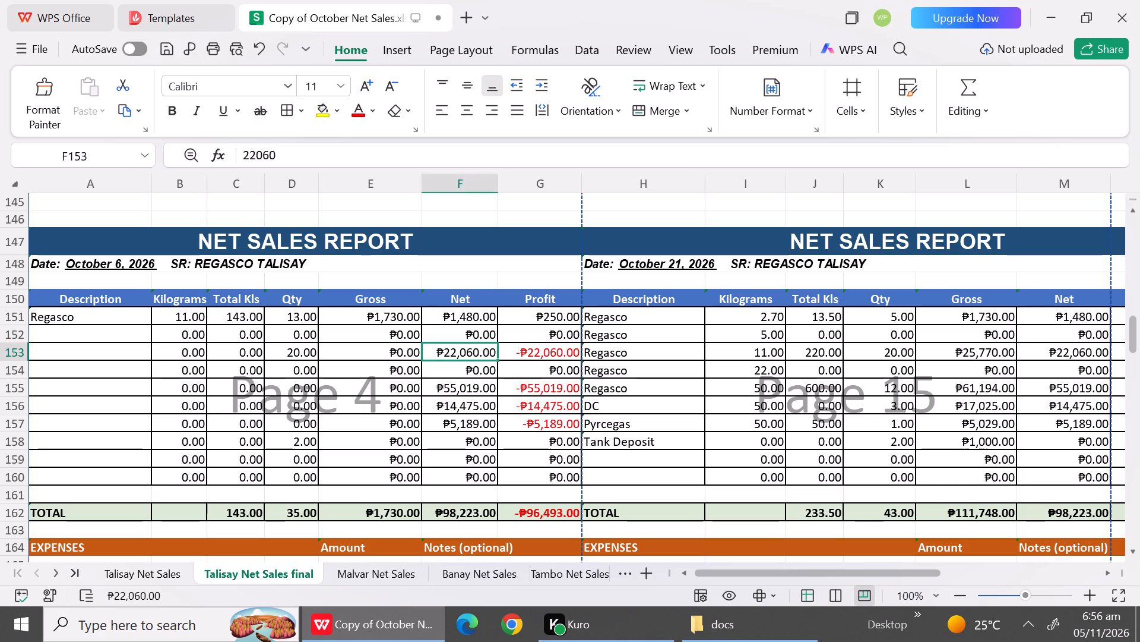
pyautogui.press('0')
pyautogui.press('Down')
pyautogui.press('0')
pyautogui.press('Down')
pyautogui.press('0')
pyautogui.press('Down')
pyautogui.press('0')
pyautogui.press('Down')
pyautogui.press('0')
pyautogui.press('Down')
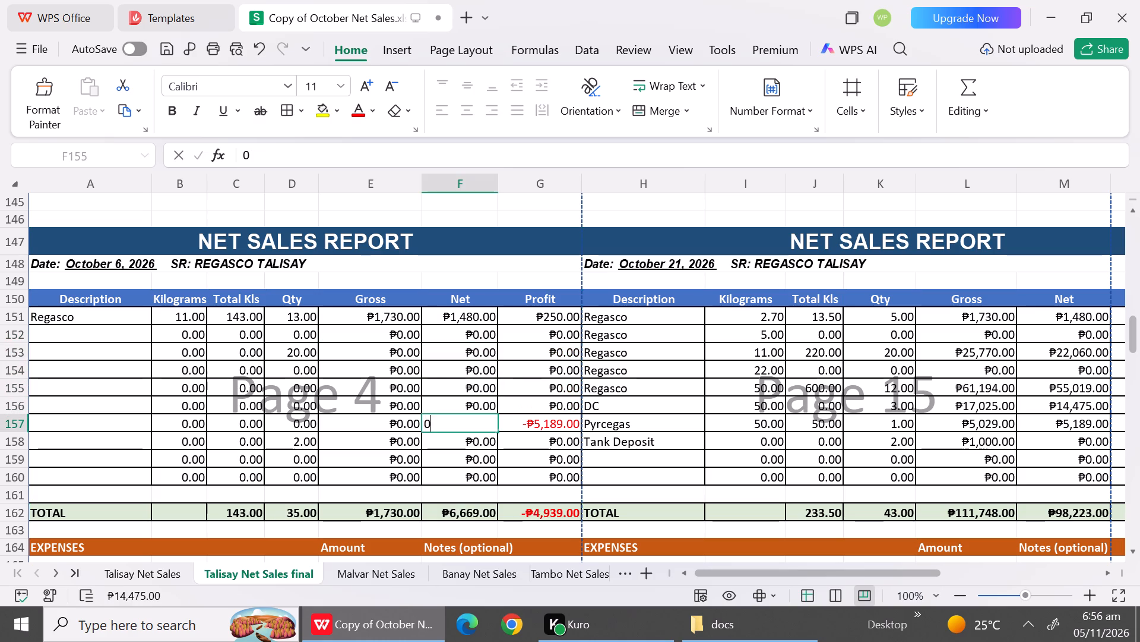
pyautogui.press('0')
pyautogui.click(448, 374)
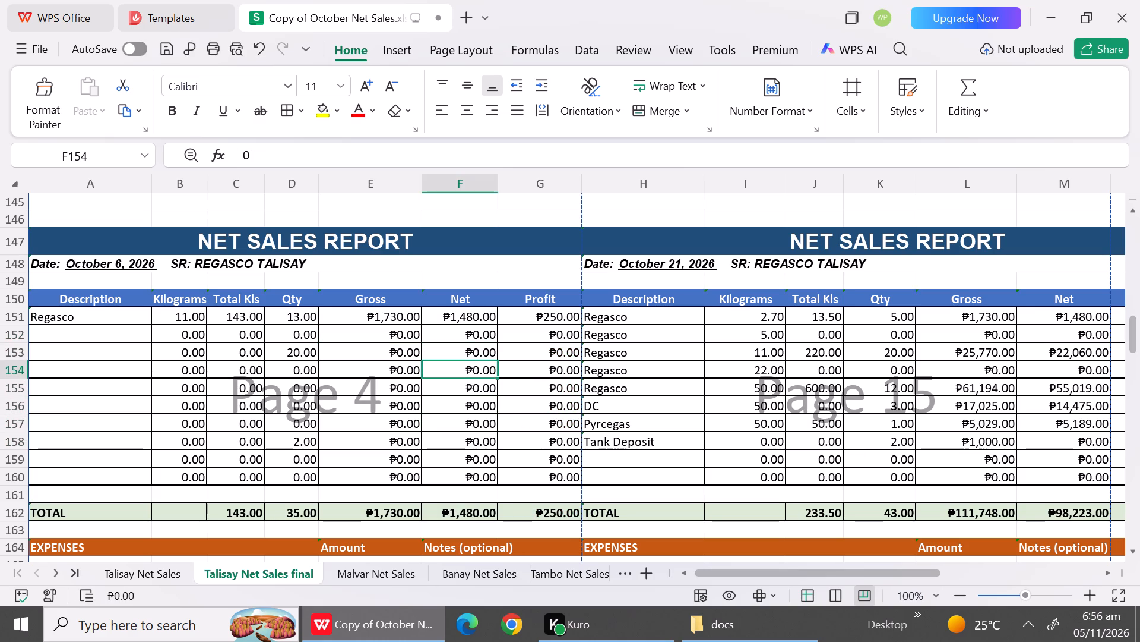
# Copy the October 6 gross ₱16,478 and net ₱14,339 from Talisay Net Sales into row 151 of the final sheet.
pyautogui.click(175, 573)
pyautogui.click(413, 348)
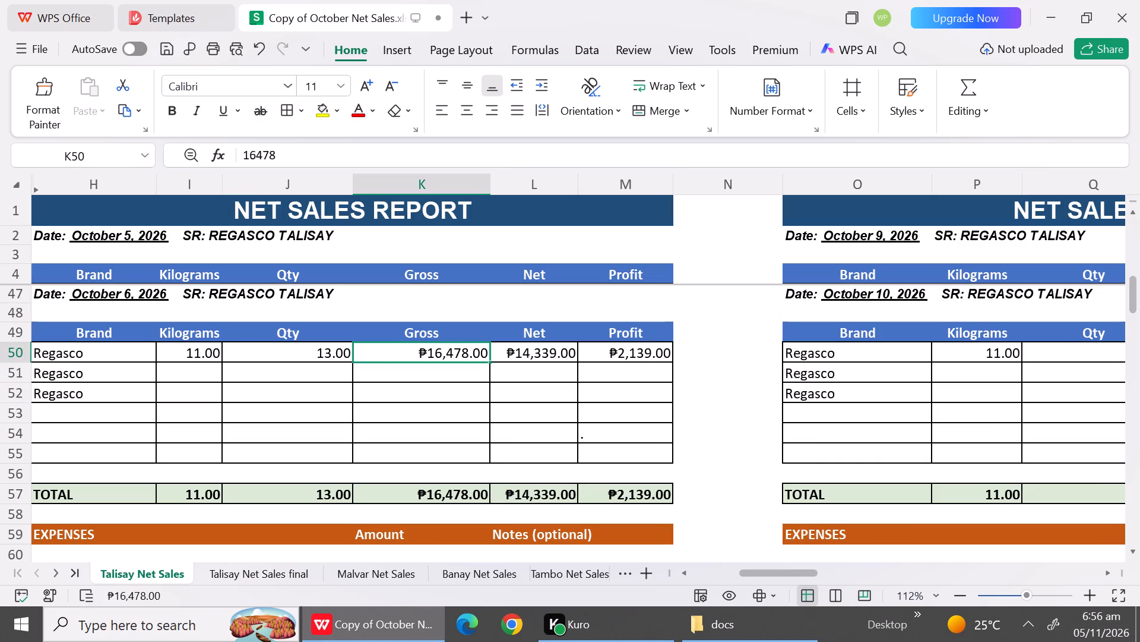
pyautogui.moveTo(413, 354); pyautogui.dragTo(416, 354)
pyautogui.moveTo(416, 354); pyautogui.dragTo(508, 357)
pyautogui.hotkey('ctrl', 'c')
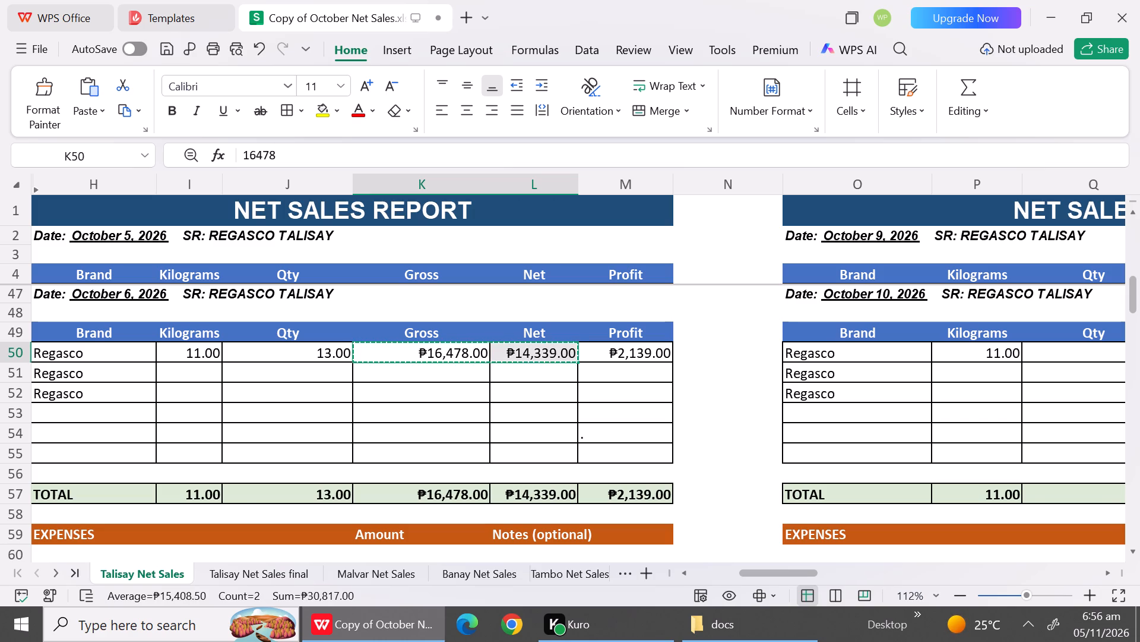
pyautogui.click(256, 578)
pyautogui.click(380, 319)
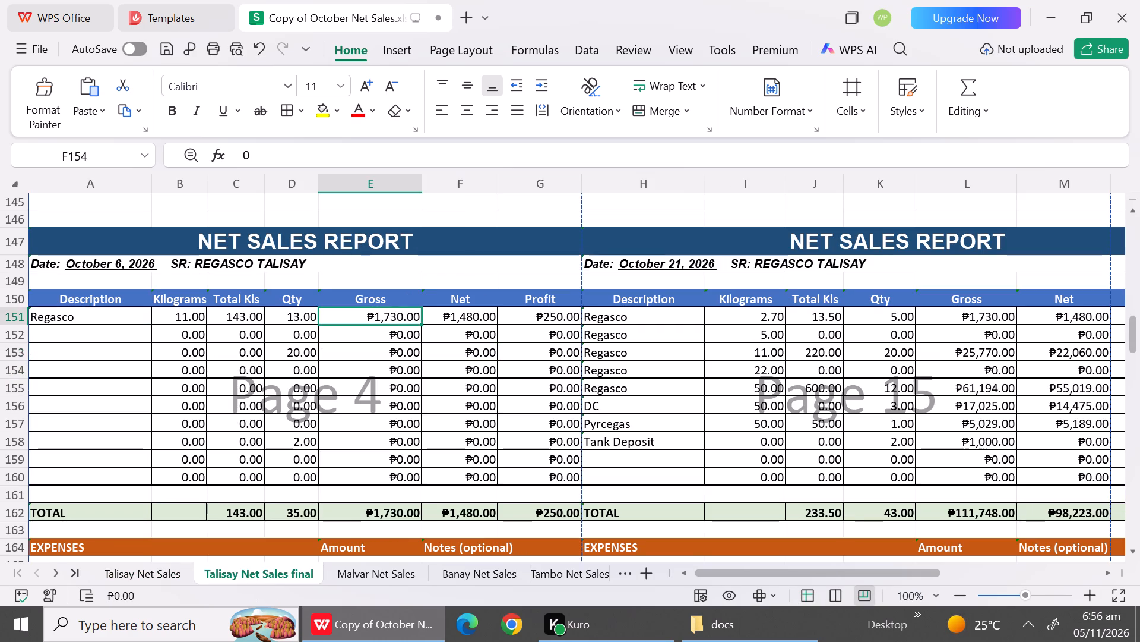
pyautogui.hotkey('ctrl', 'v')
pyautogui.click(382, 399)
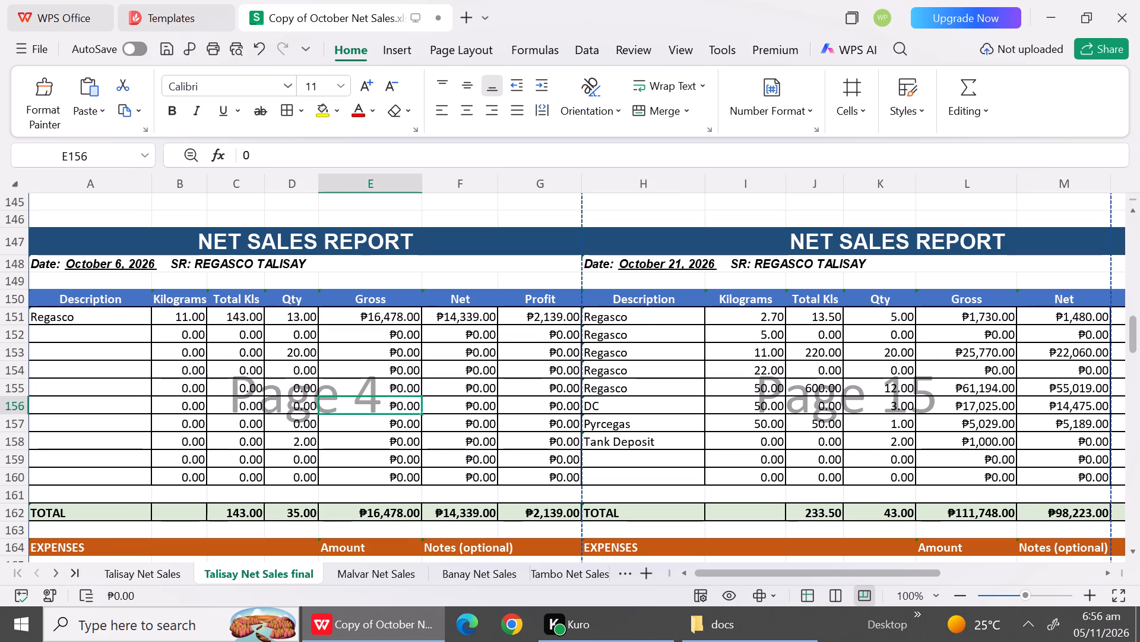
# Compare the October 6 expenses section in the final sheet with the October 6 expenses in Talisay Net Sales.
pyautogui.click(142, 570)
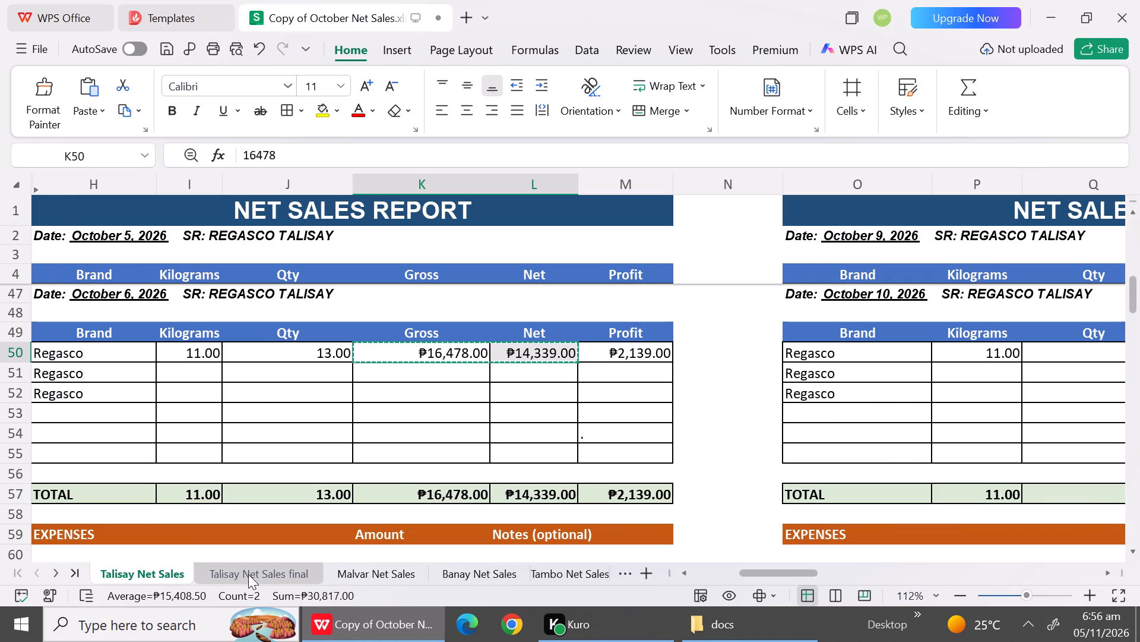
pyautogui.click(248, 574)
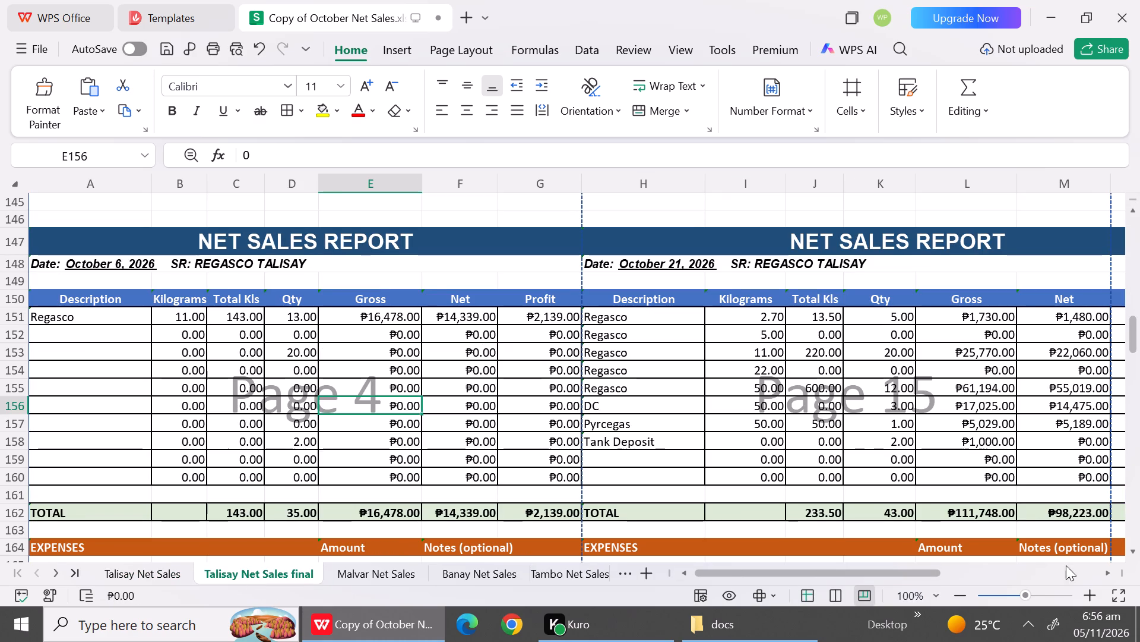
pyautogui.tripleClick(1130, 550)
pyautogui.tripleClick(1130, 550)
pyautogui.doubleClick(1130, 550)
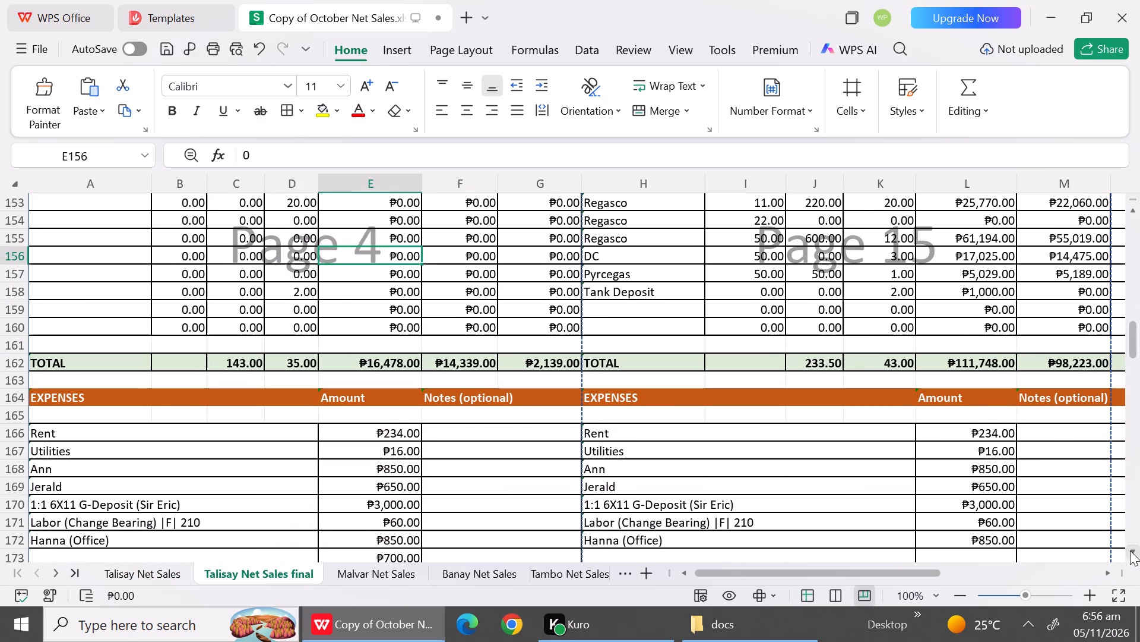
pyautogui.tripleClick(1130, 550)
pyautogui.tripleClick(1130, 550)
pyautogui.tripleClick(1130, 550)
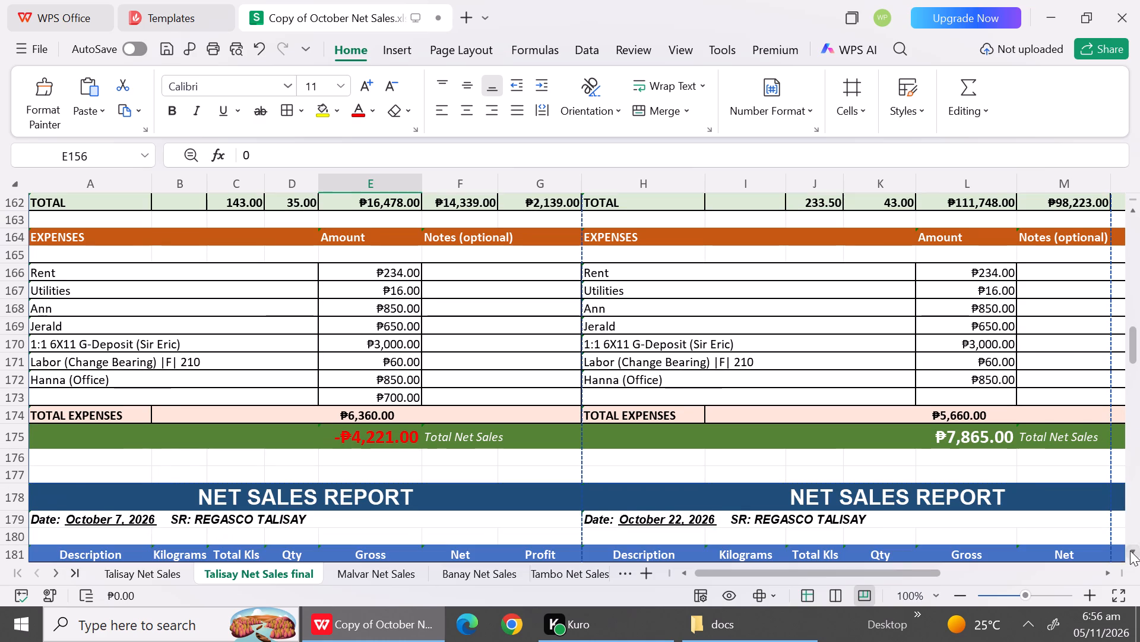
pyautogui.click(146, 576)
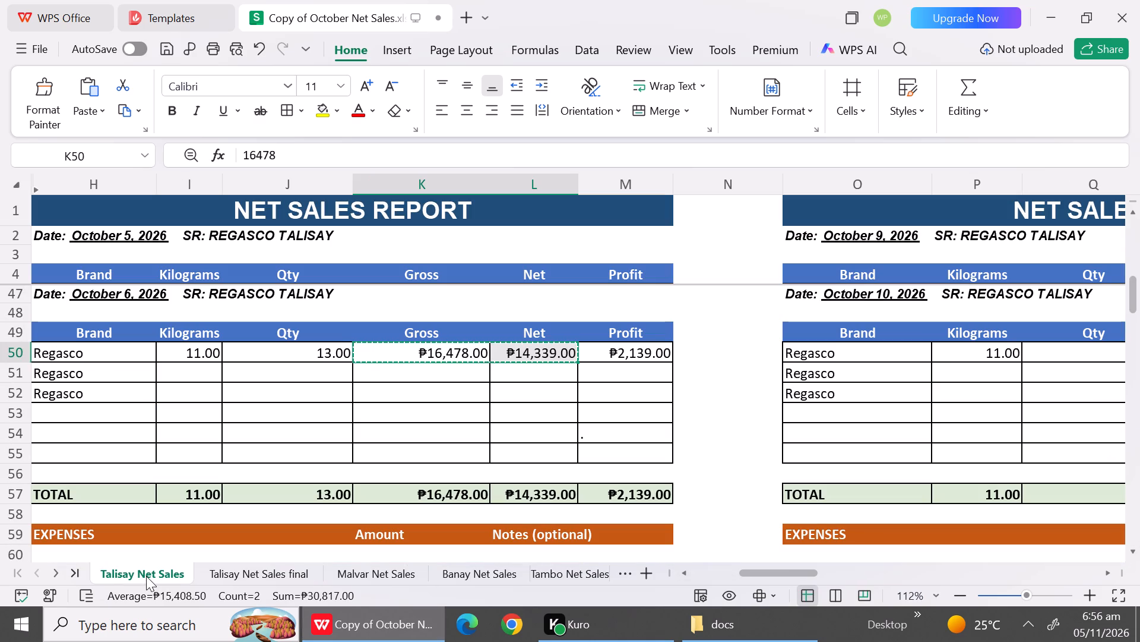
pyautogui.tripleClick(1129, 553)
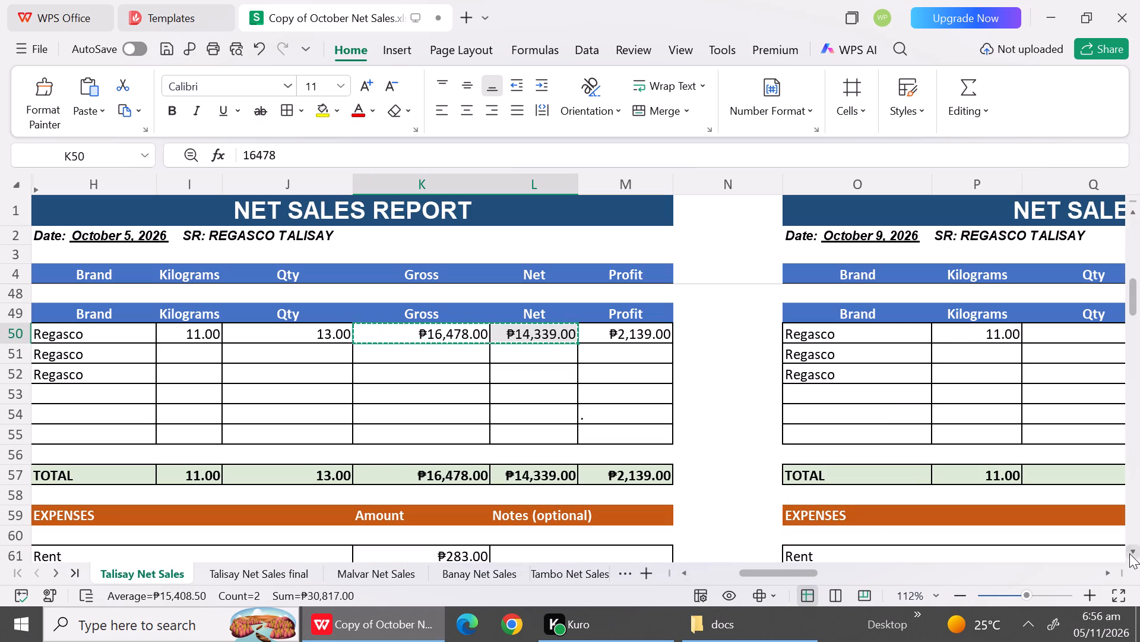
pyautogui.tripleClick(1129, 553)
pyautogui.tripleClick(1129, 553)
pyautogui.doubleClick(1129, 553)
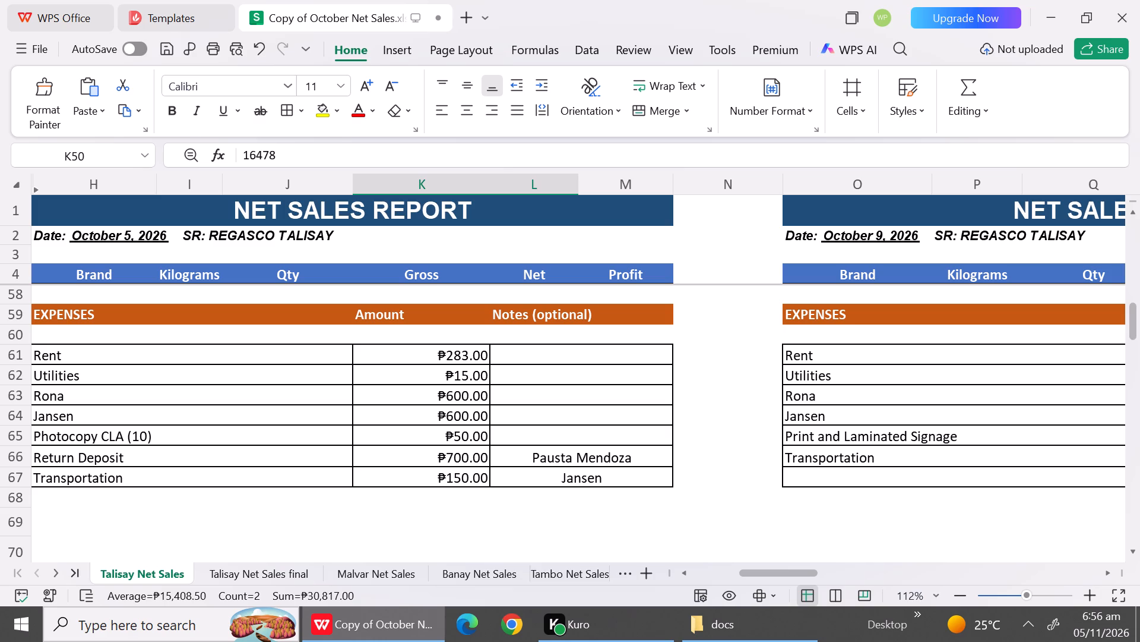
# Look through the daily reports in Talisay Net Sales from October 6 across to October 22 and back to October 1.
pyautogui.tripleClick(1133, 207)
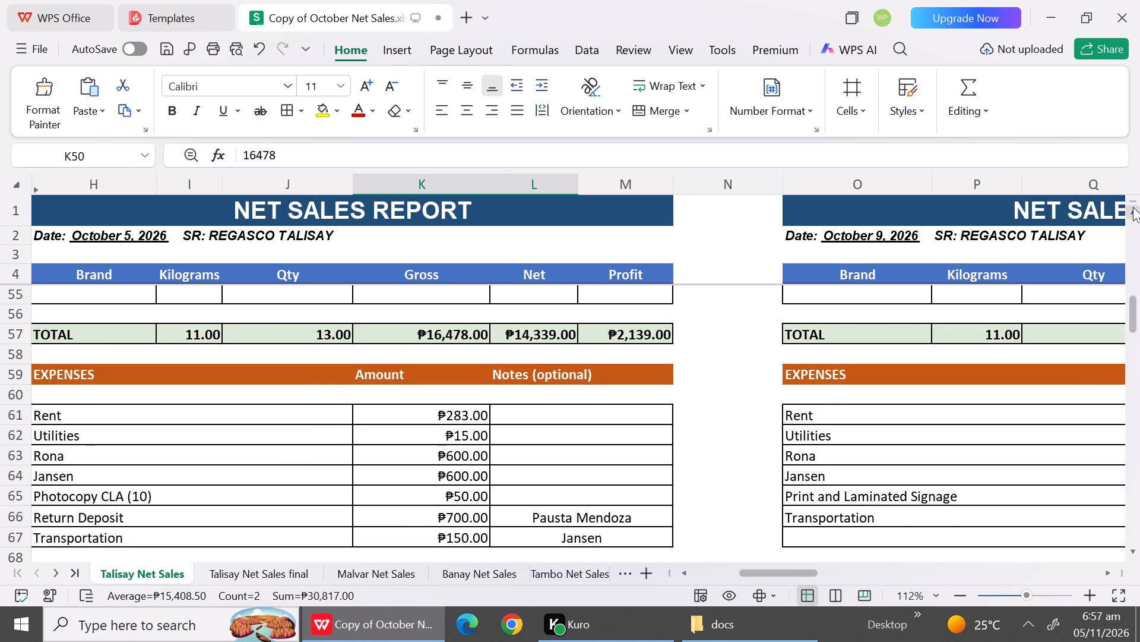
pyautogui.tripleClick(1133, 207)
pyautogui.tripleClick(1133, 207)
pyautogui.tripleClick(1133, 207)
pyautogui.doubleClick(1133, 207)
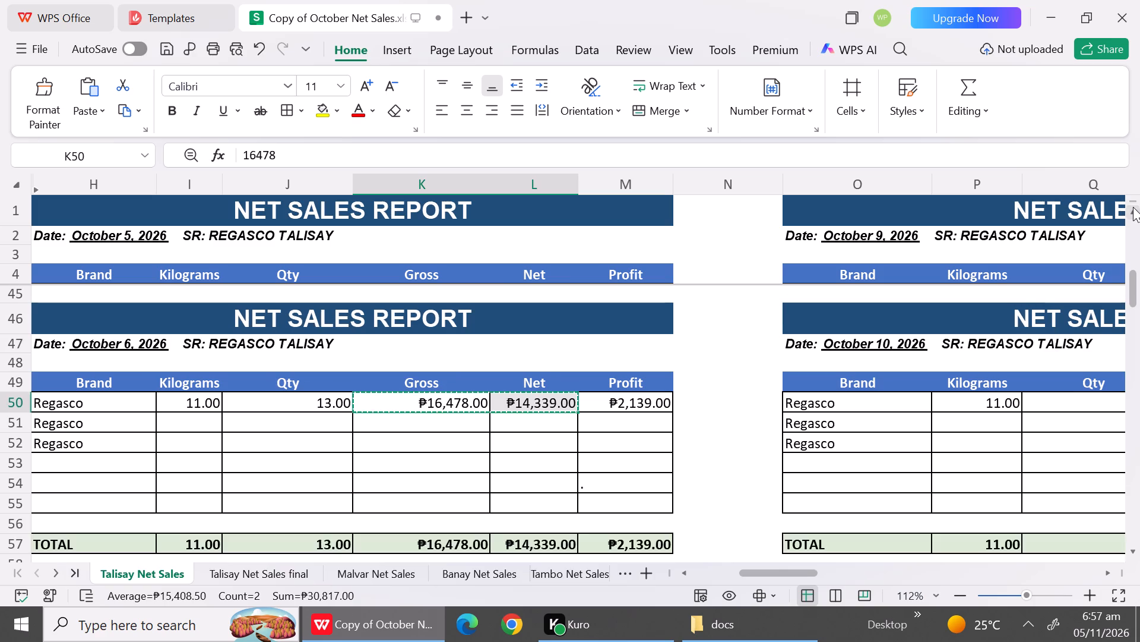
pyautogui.tripleClick(1133, 207)
pyautogui.moveTo(1133, 207); pyautogui.dragTo(806, 580)
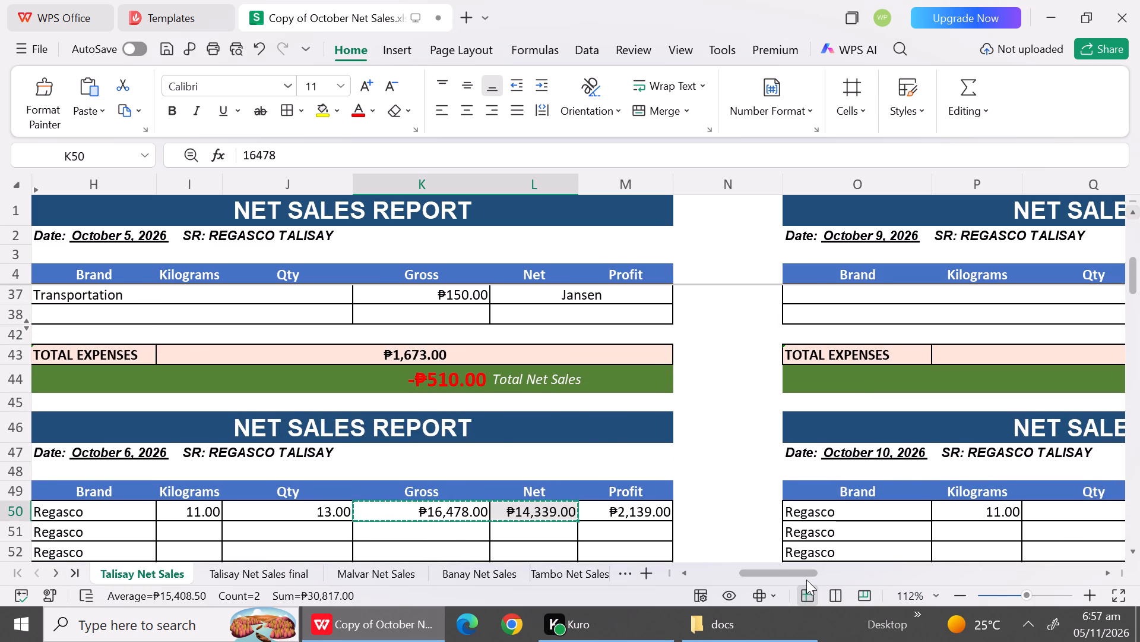
pyautogui.moveTo(806, 580); pyautogui.dragTo(885, 576)
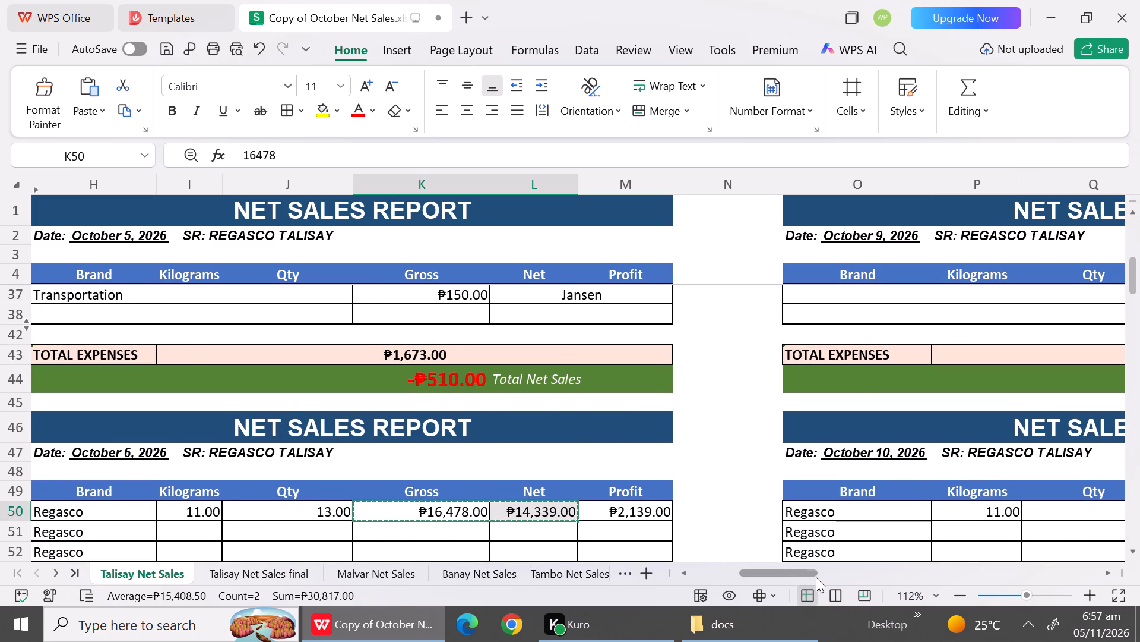
pyautogui.moveTo(806, 568); pyautogui.dragTo(896, 568)
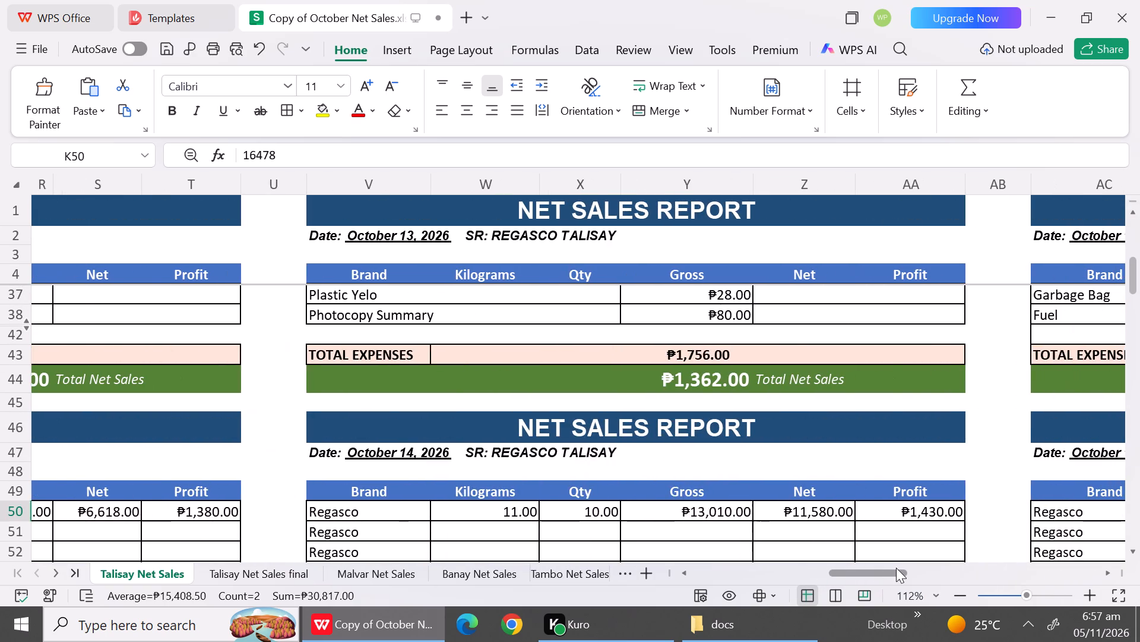
pyautogui.moveTo(896, 568); pyautogui.dragTo(1023, 570)
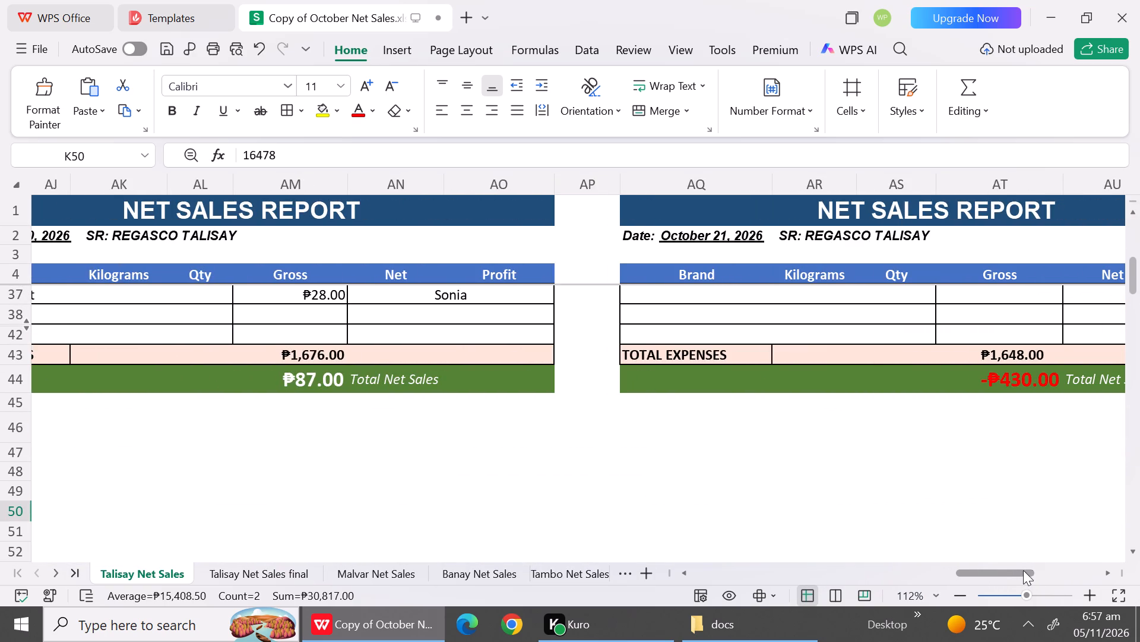
pyautogui.moveTo(1023, 570); pyautogui.dragTo(1111, 570)
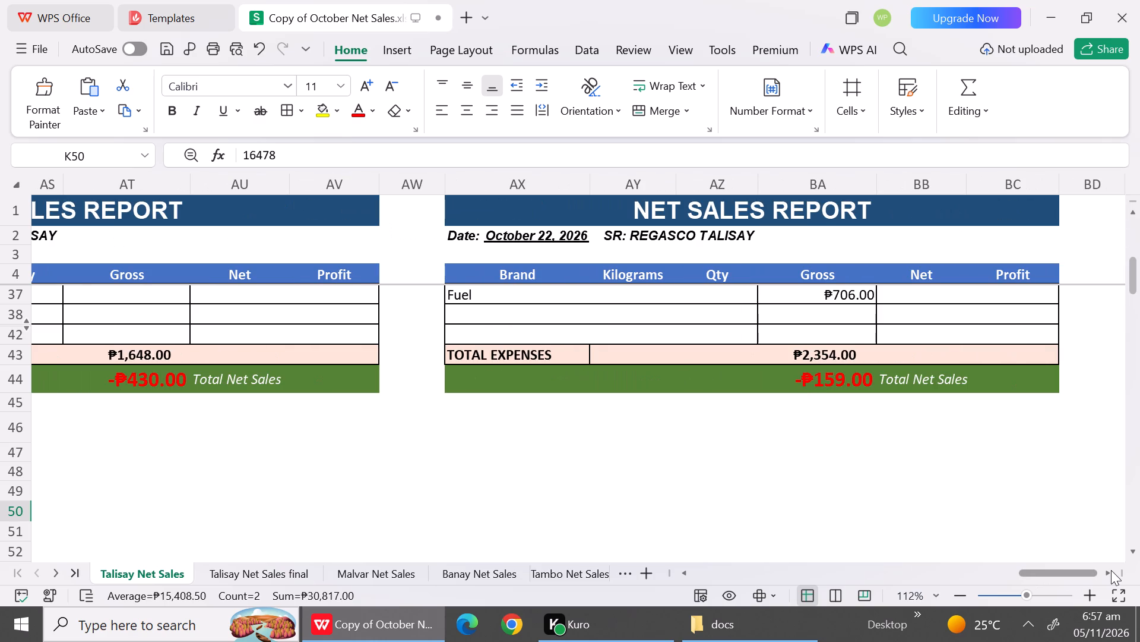
pyautogui.moveTo(1111, 570); pyautogui.dragTo(854, 584)
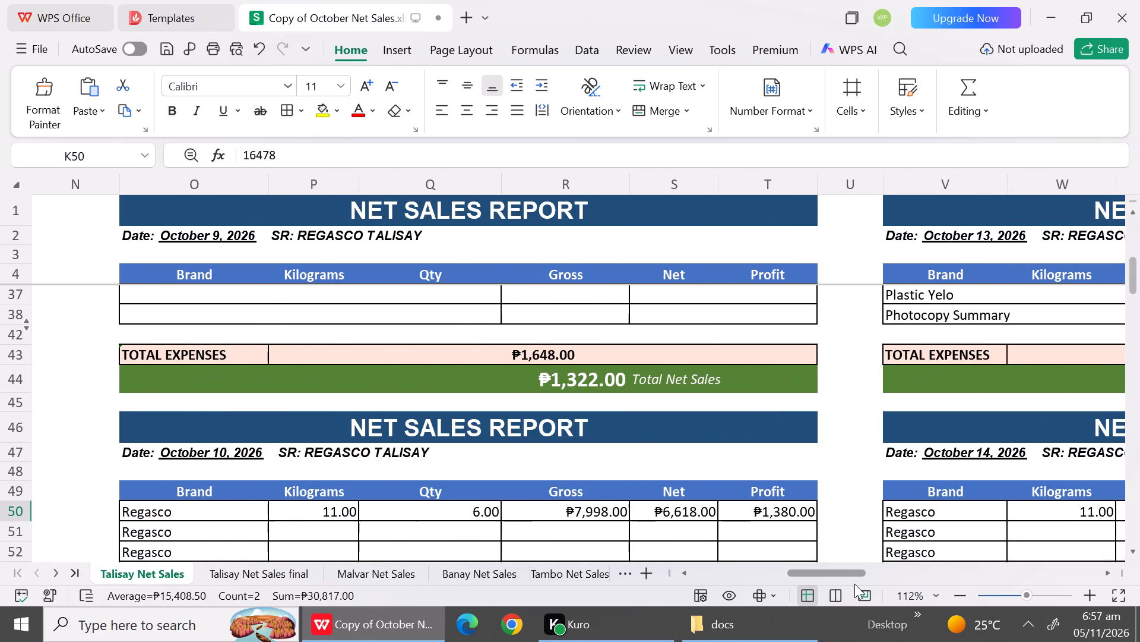
pyautogui.moveTo(854, 584); pyautogui.dragTo(276, 596)
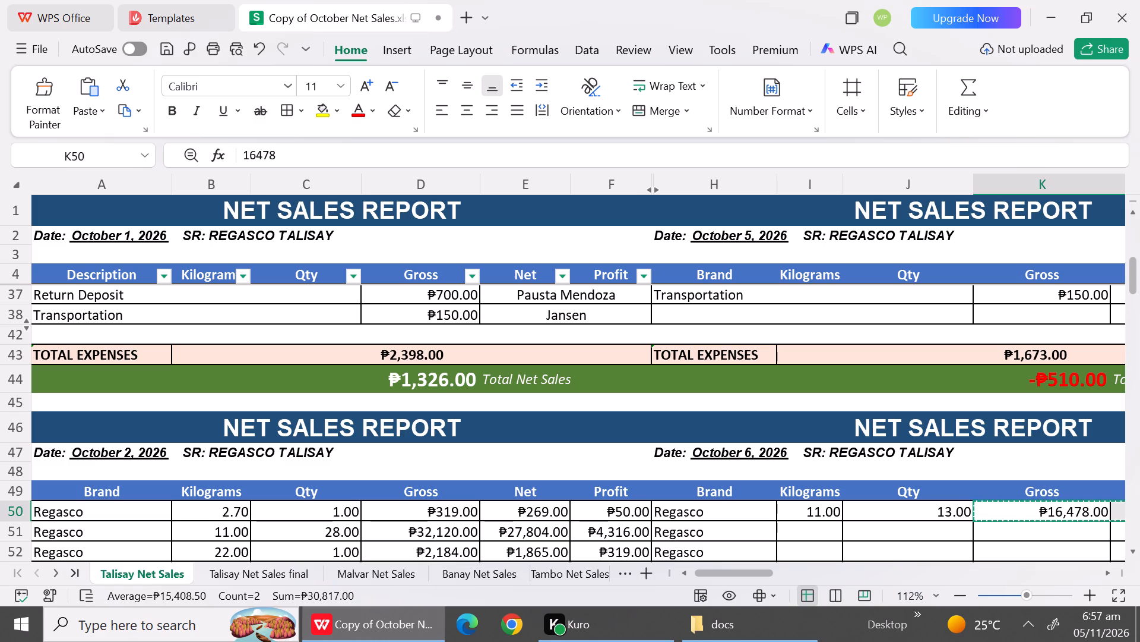
# Review the October 6 sales rows, expenses and notes in Talisay Net Sales.
pyautogui.click(1107, 572)
pyautogui.click(1107, 572)
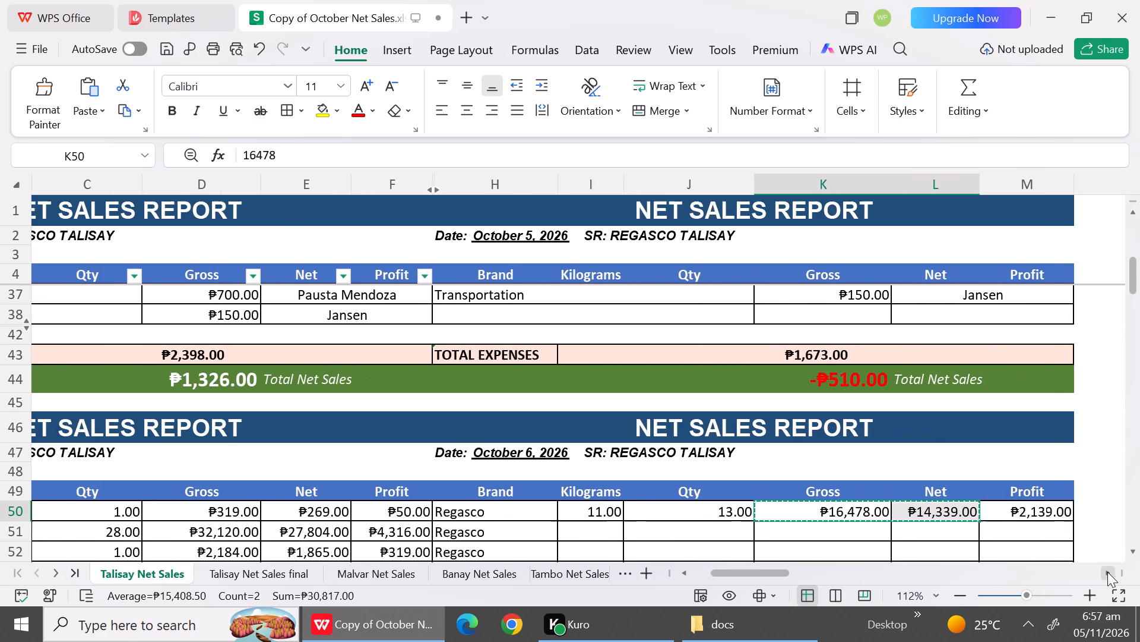
pyautogui.click(1107, 572)
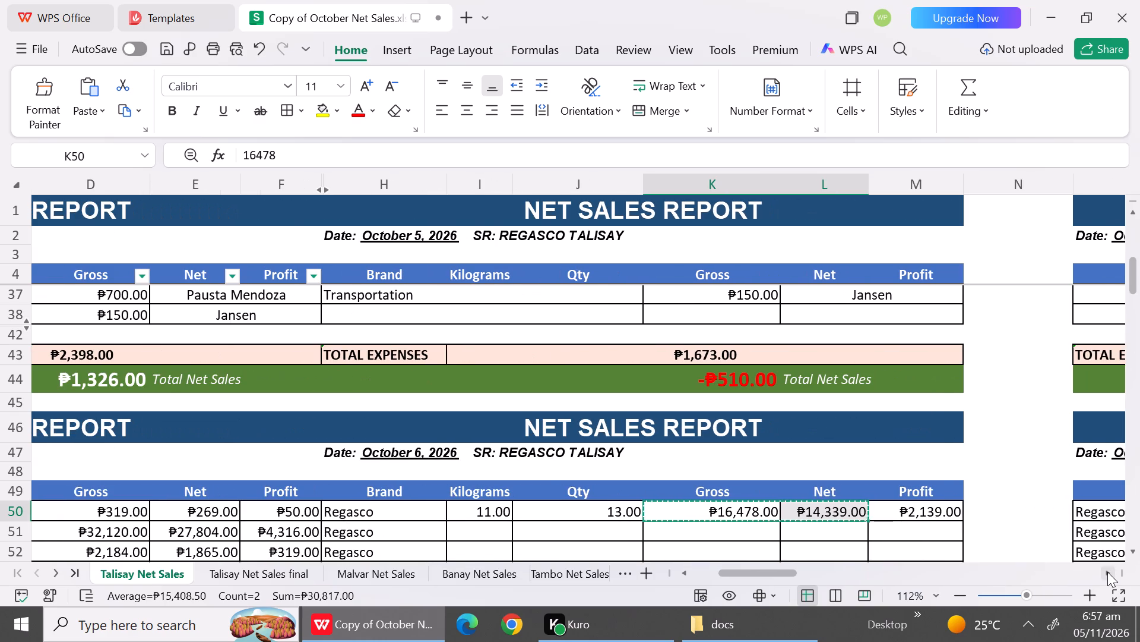
pyautogui.click(1107, 572)
pyautogui.click(1107, 572)
pyautogui.click(1107, 572)
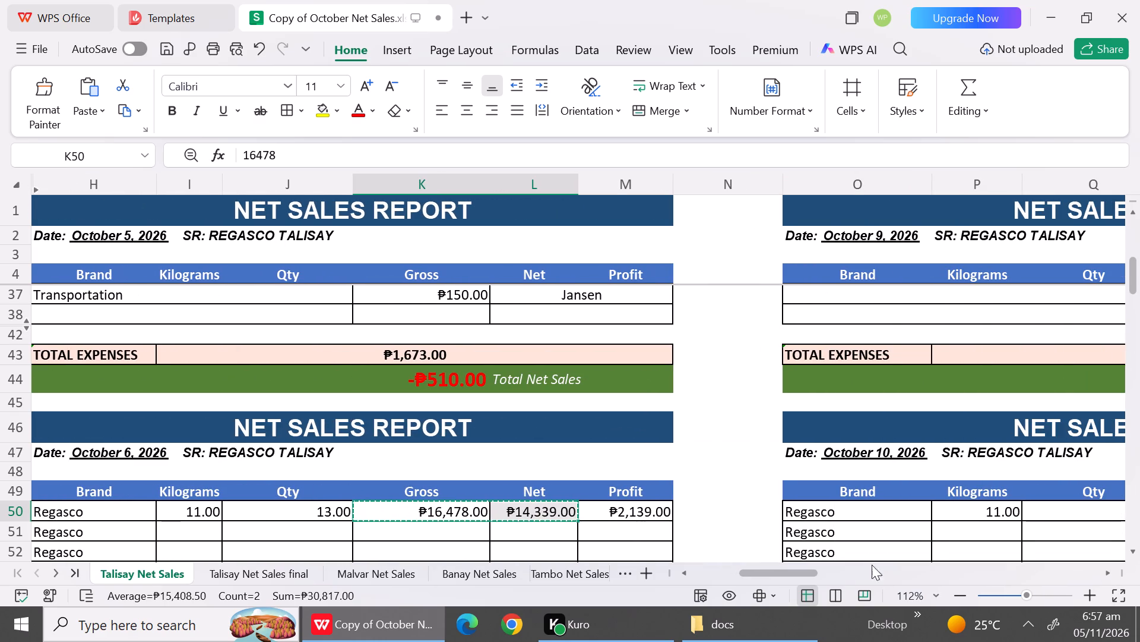
pyautogui.tripleClick(1130, 546)
pyautogui.tripleClick(1130, 546)
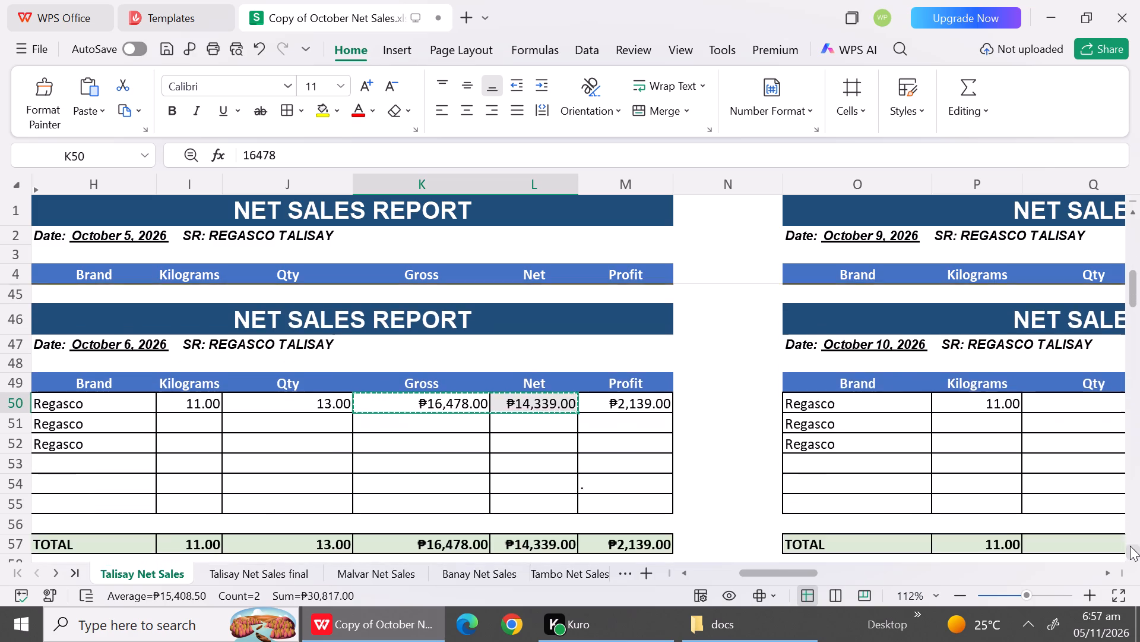
pyautogui.tripleClick(1130, 546)
pyautogui.tripleClick(1130, 546)
pyautogui.click(1130, 546)
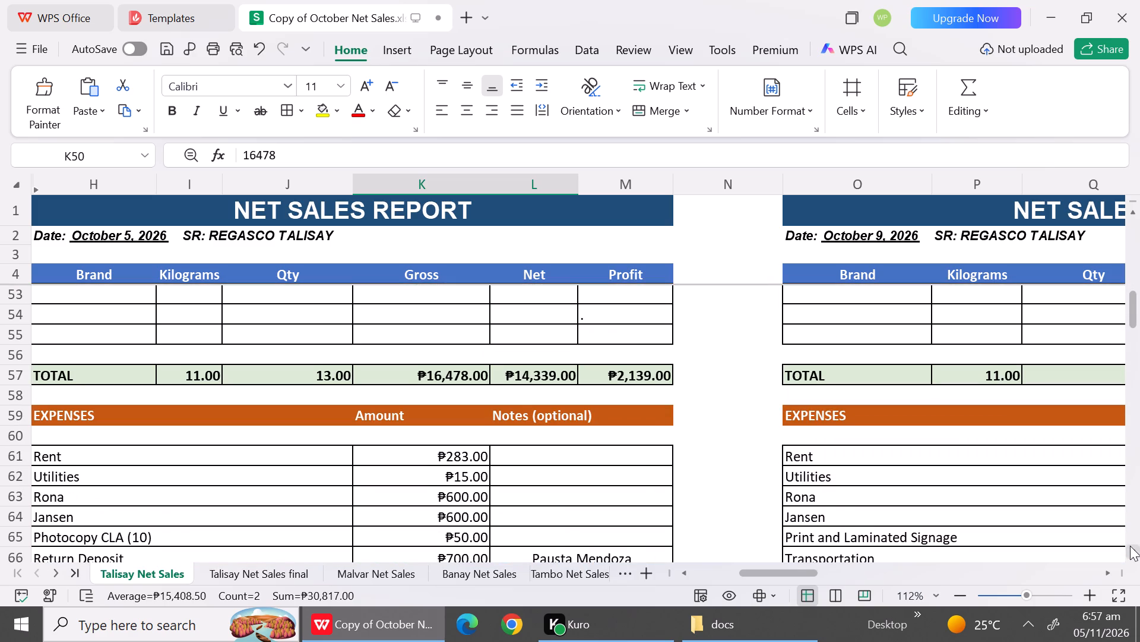
pyautogui.click(1130, 546)
pyautogui.tripleClick(1130, 546)
pyautogui.doubleClick(1130, 546)
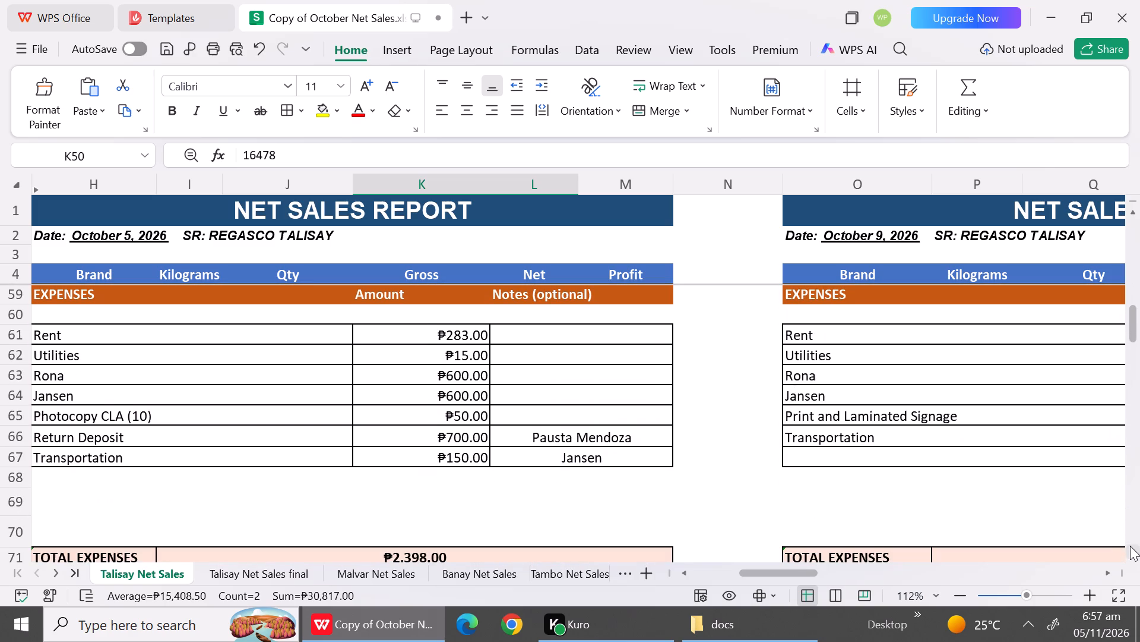
pyautogui.click(1134, 552)
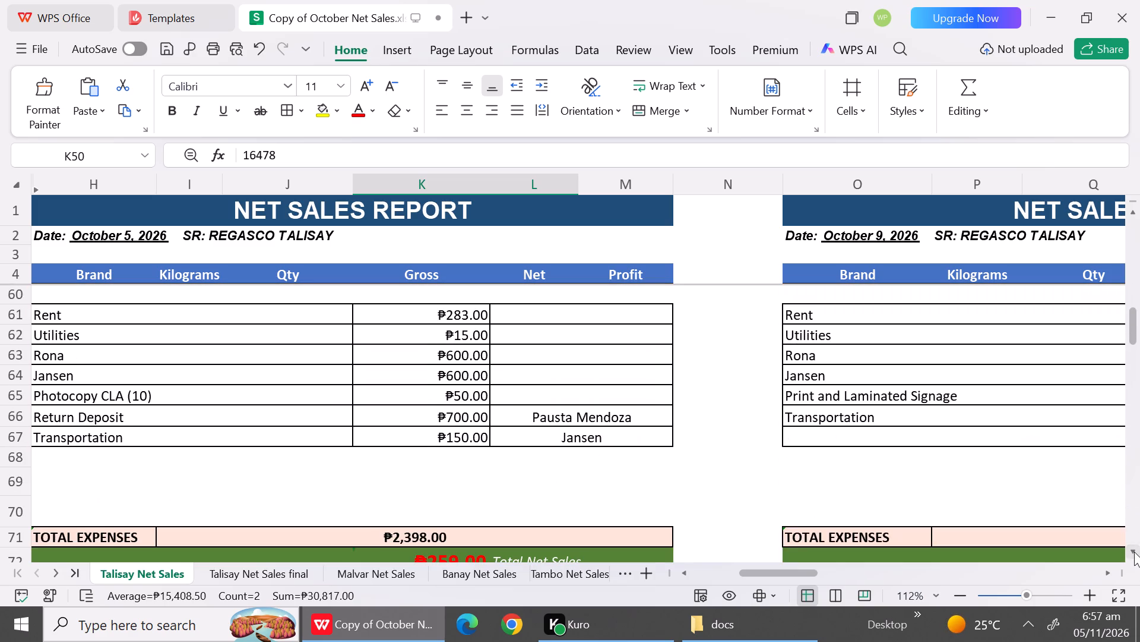
pyautogui.tripleClick(1134, 552)
pyautogui.click(1134, 552)
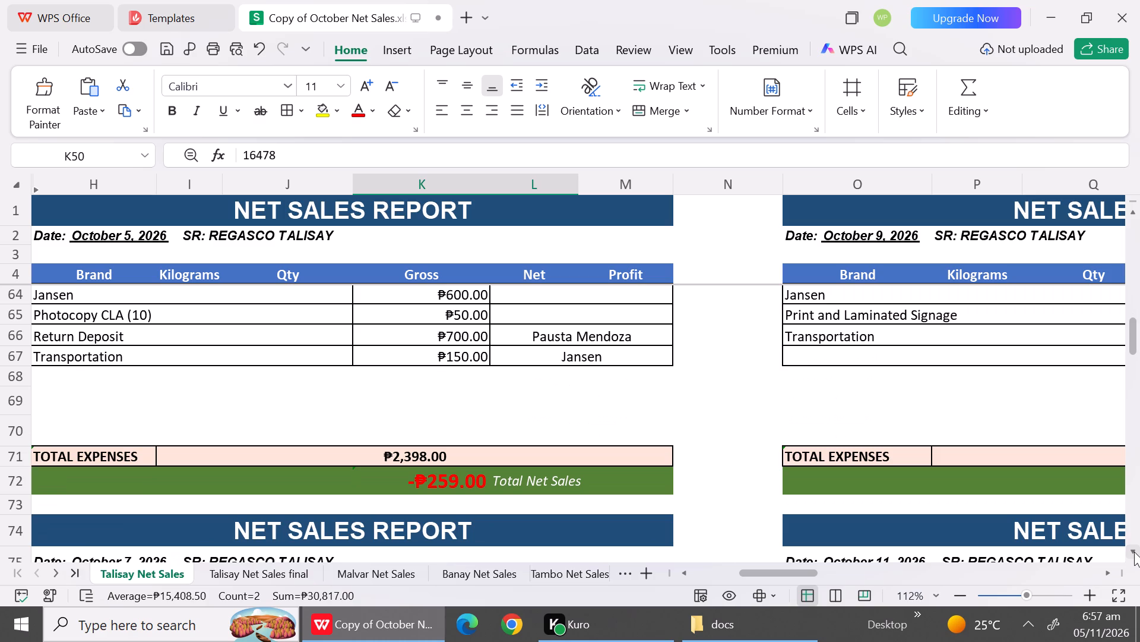
# Review the October 7 sales rows, expenses and notes in Talisay Net Sales.
pyautogui.tripleClick(1134, 552)
pyautogui.tripleClick(1134, 552)
pyautogui.tripleClick(1134, 552)
pyautogui.tripleClick(1134, 552)
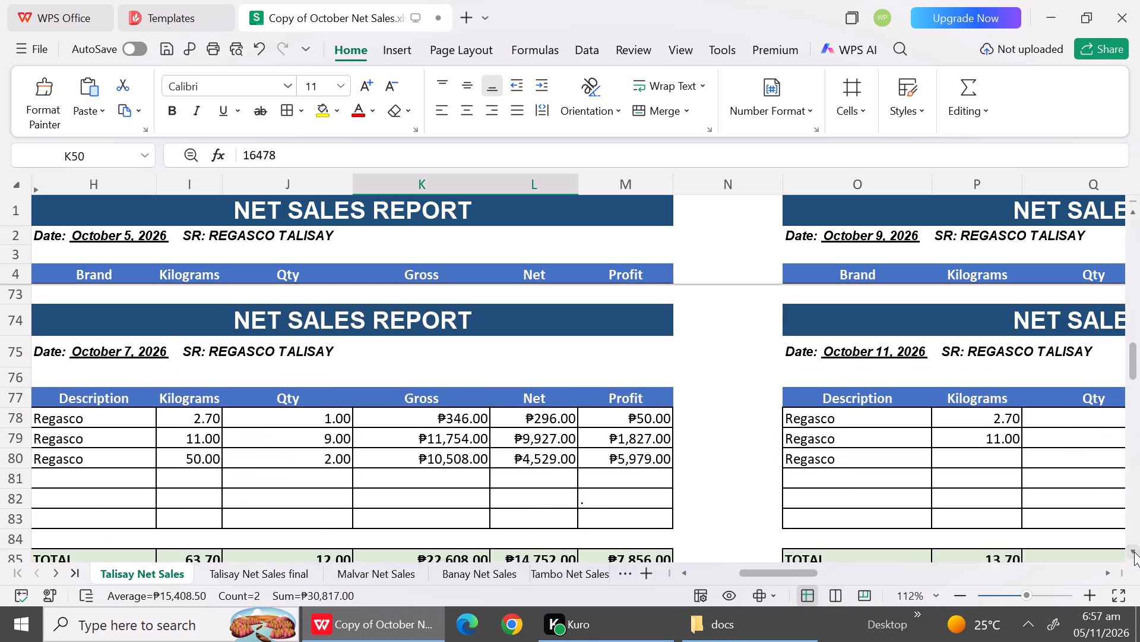
pyautogui.tripleClick(1134, 552)
pyautogui.tripleClick(1134, 552)
pyautogui.click(1134, 552)
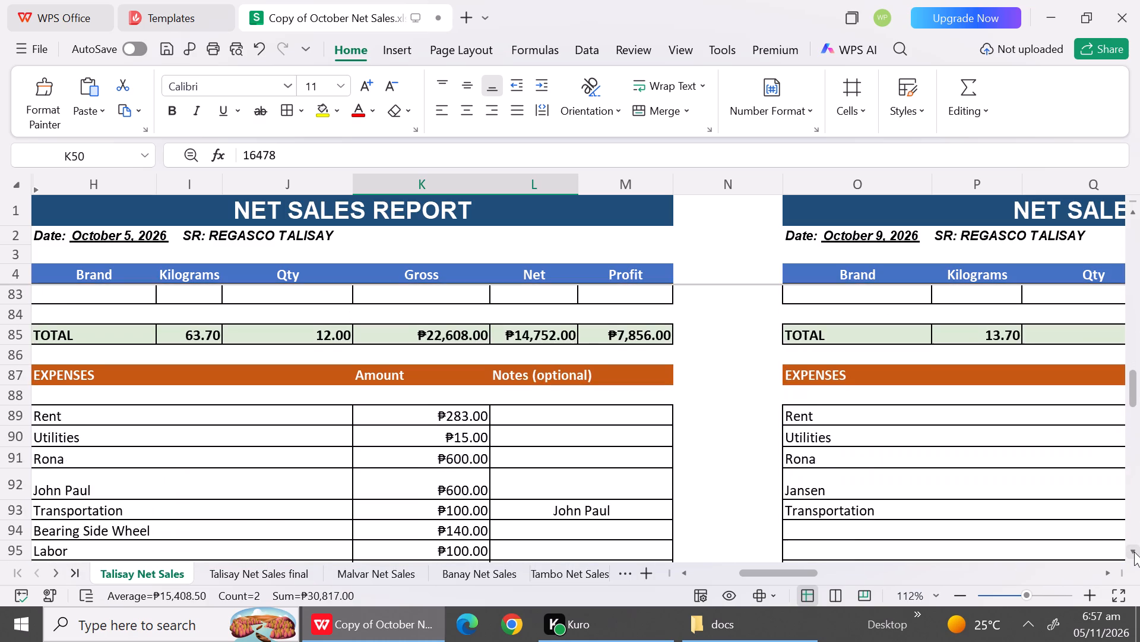
pyautogui.click(1134, 552)
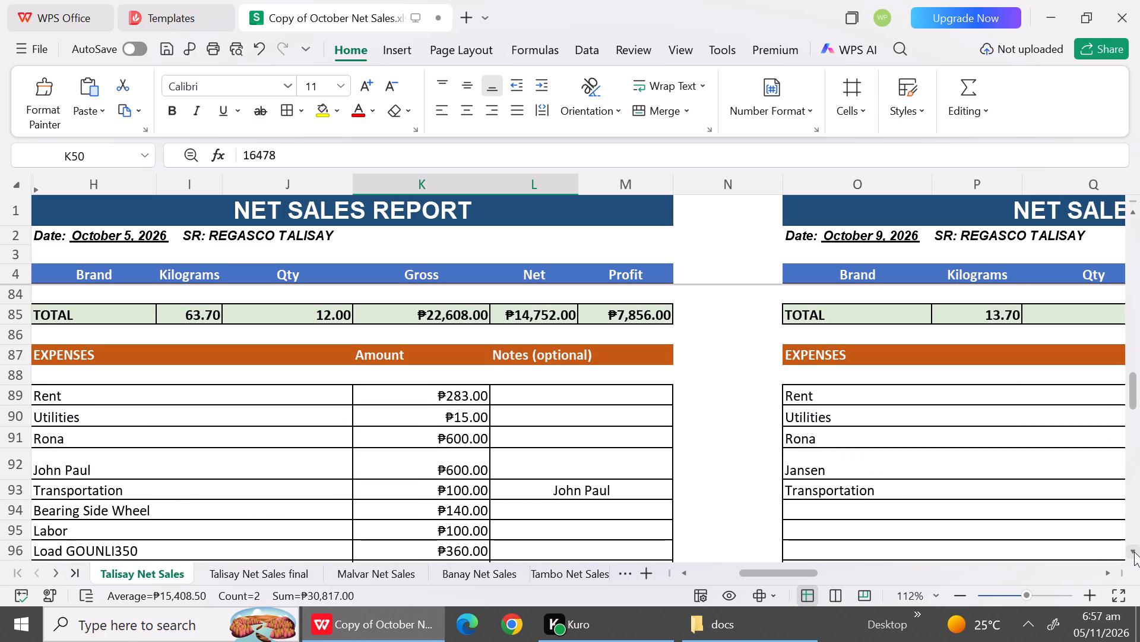
pyautogui.click(1134, 552)
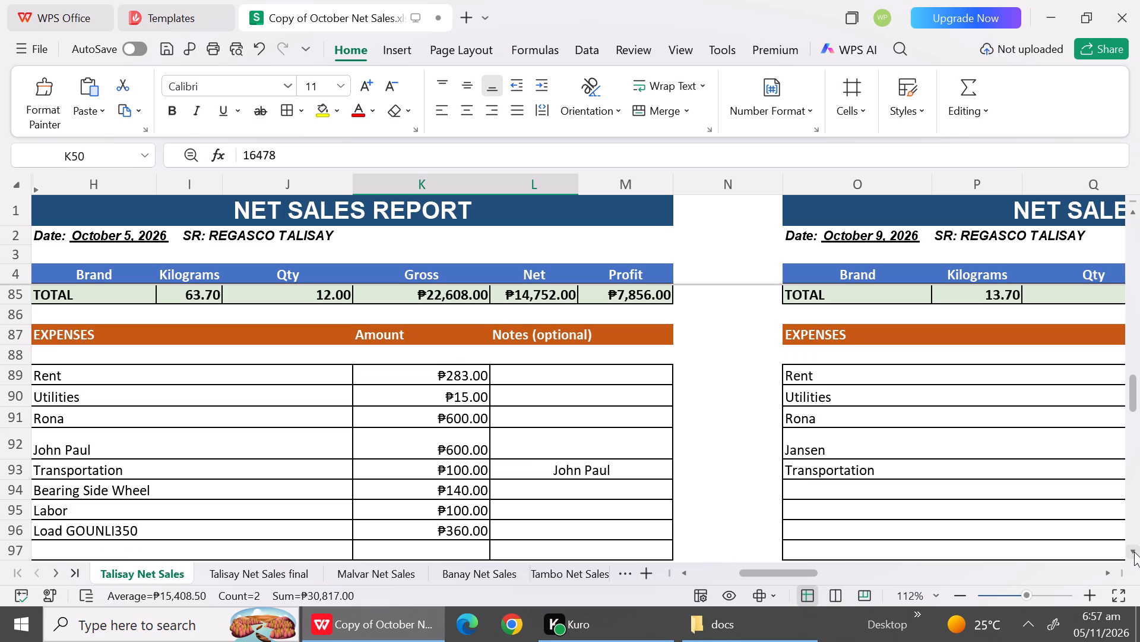
pyautogui.click(1134, 552)
pyautogui.click(1134, 552)
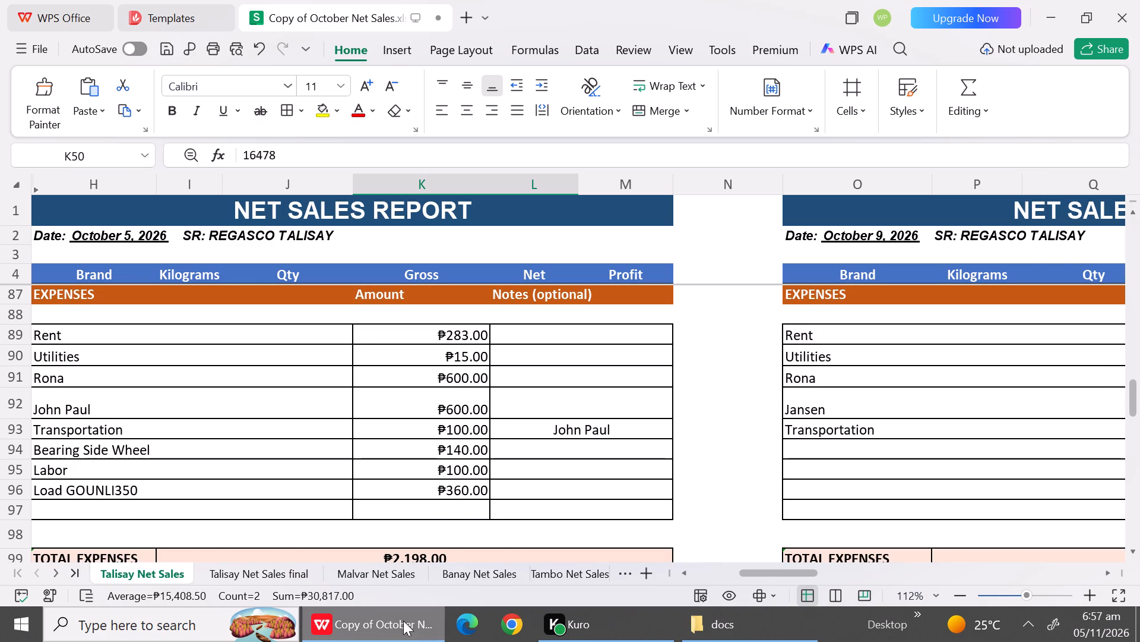
# Return to the October 6 expenses and October 7 report in Talisay Net Sales final and save the workbook.
pyautogui.click(280, 578)
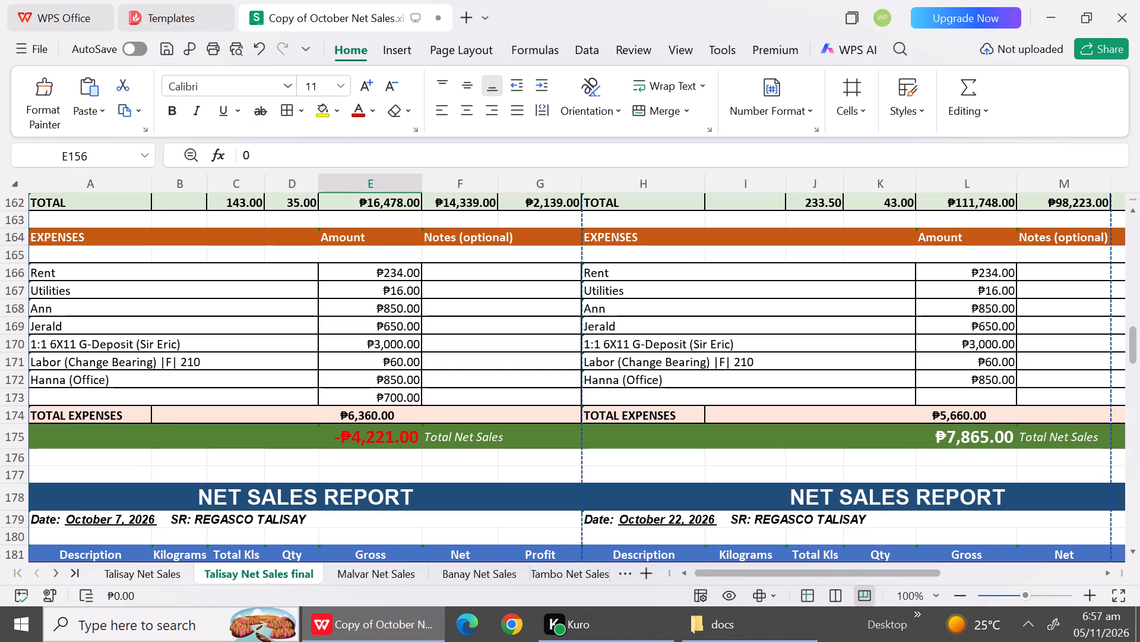
pyautogui.click(1130, 553)
pyautogui.click(1130, 553)
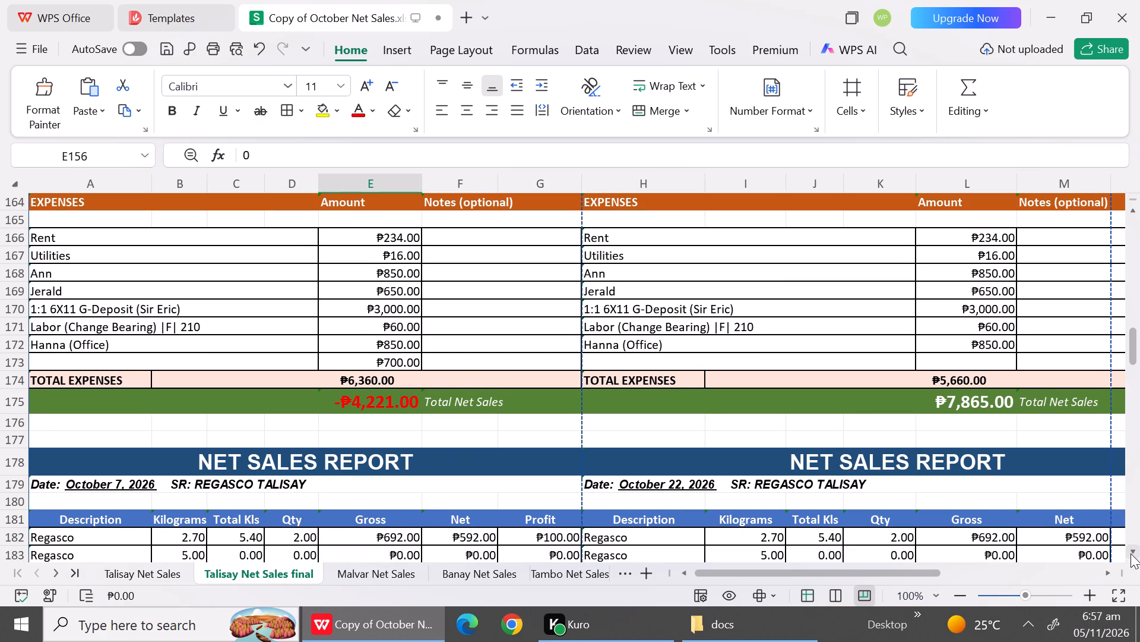
pyautogui.click(1130, 553)
pyautogui.click(362, 460)
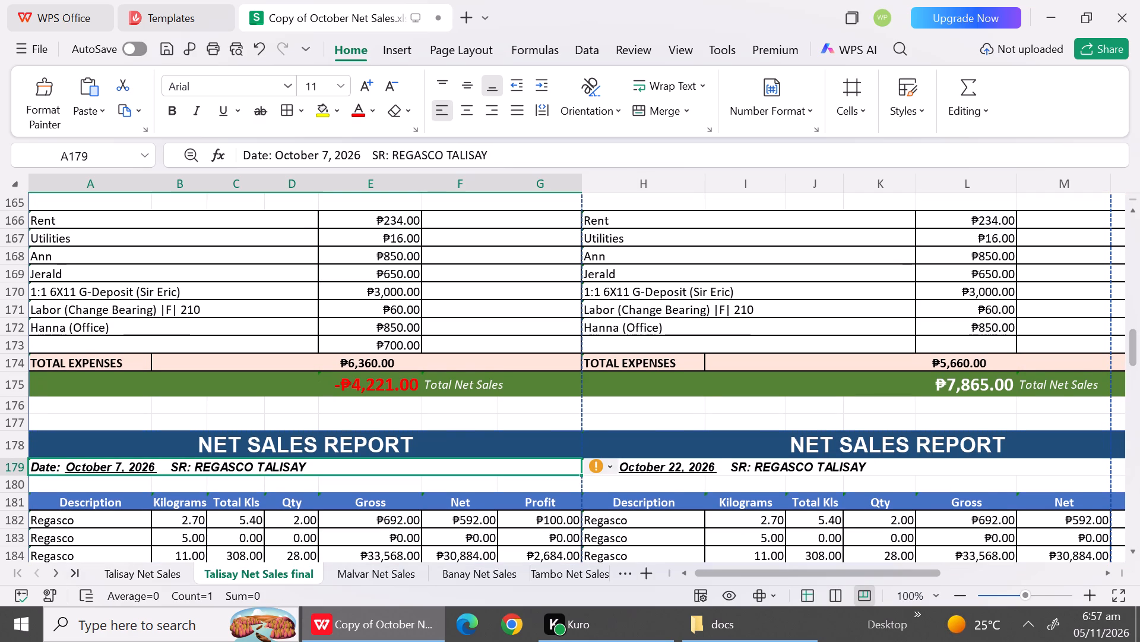
pyautogui.click(346, 423)
pyautogui.hotkey('ctrl', 's')
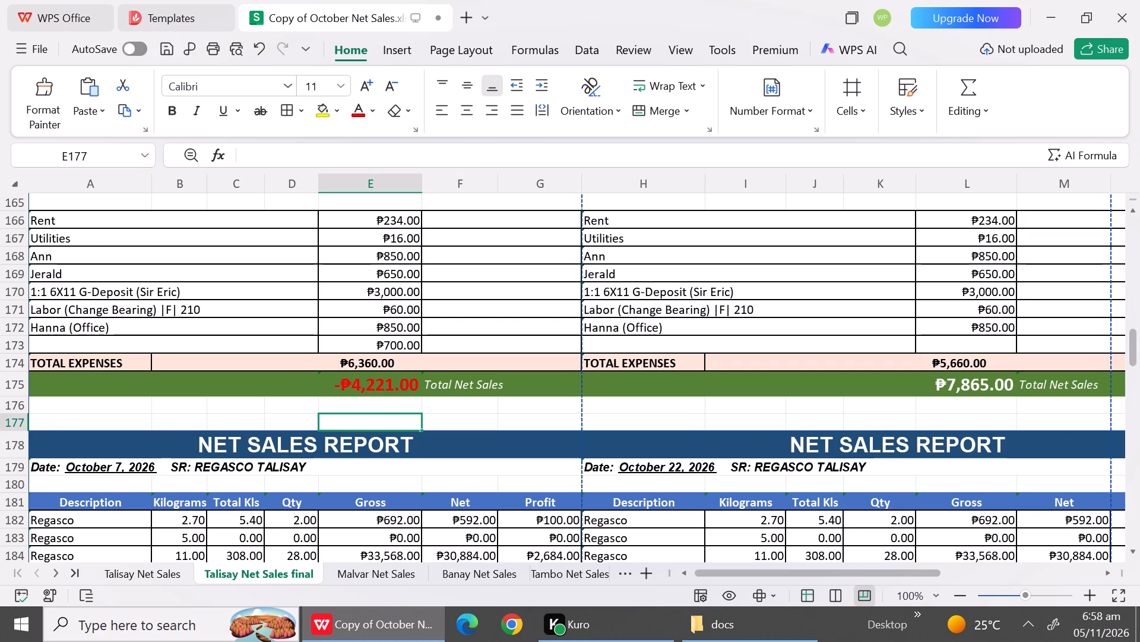